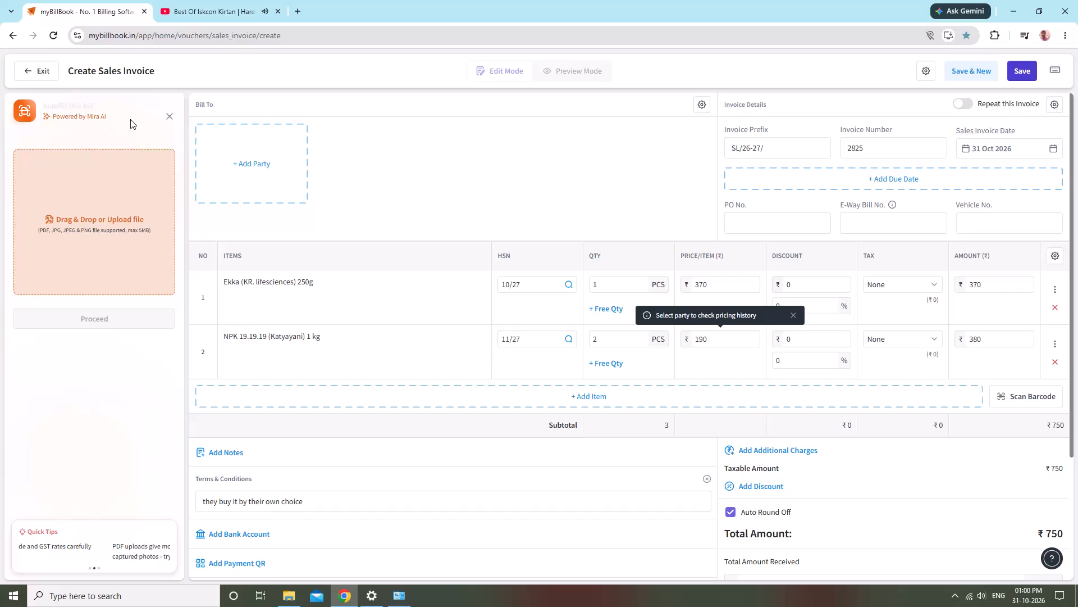
Search the saved parties for "shrilal" and add the matching one as the invoice's bill-to party.
click(268, 170)
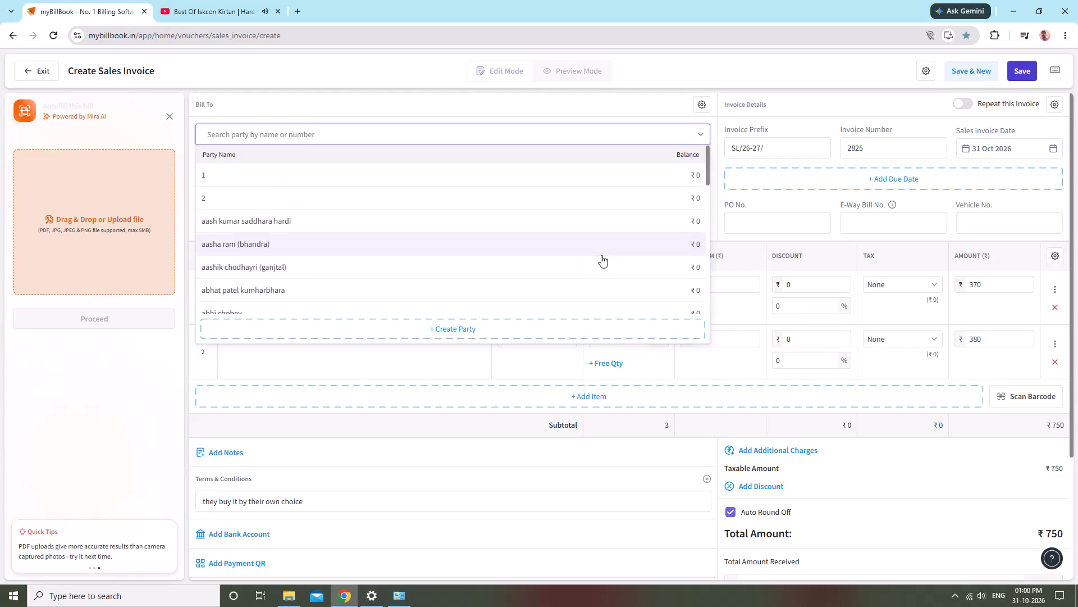
text(shri)
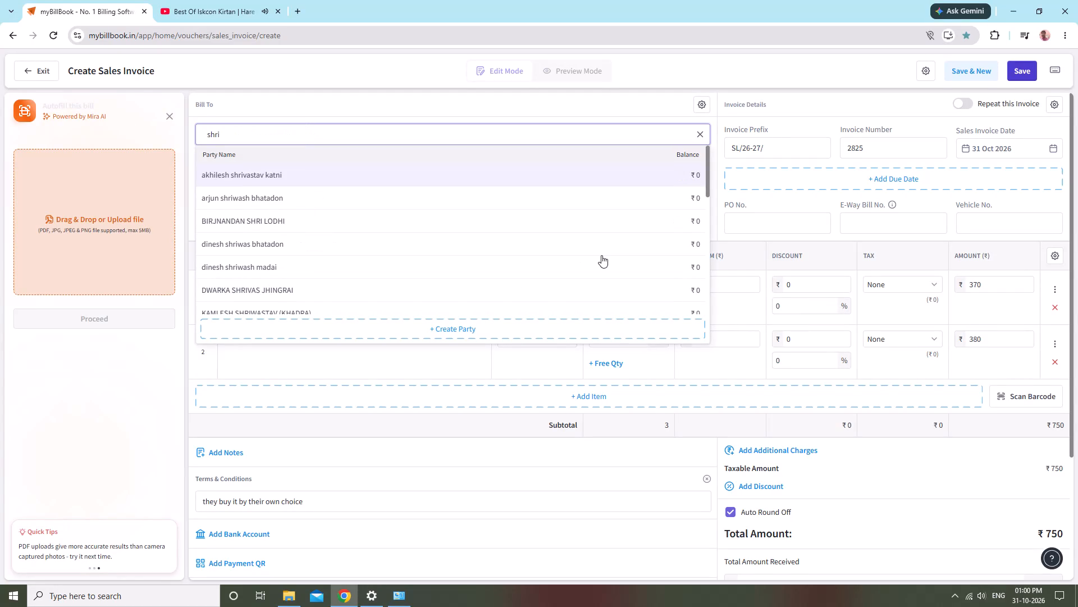
text(lal)
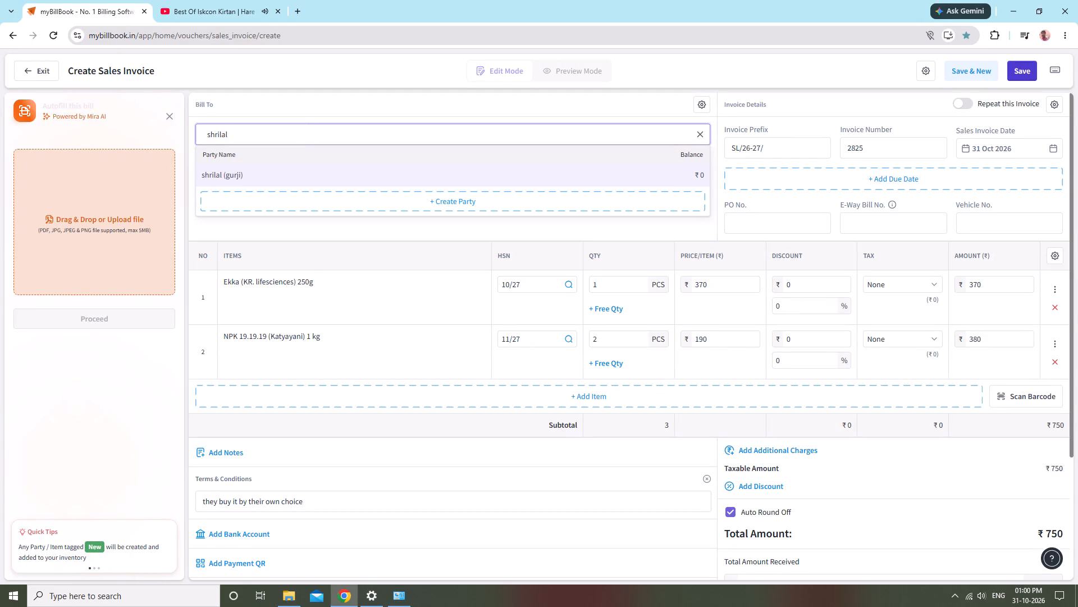
click(308, 161)
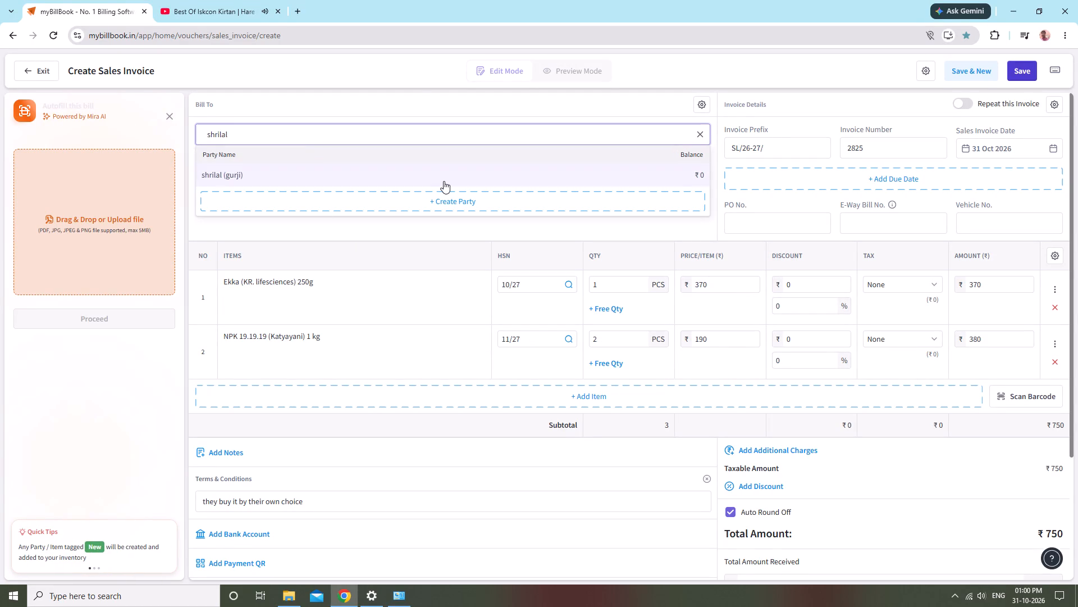
click(442, 181)
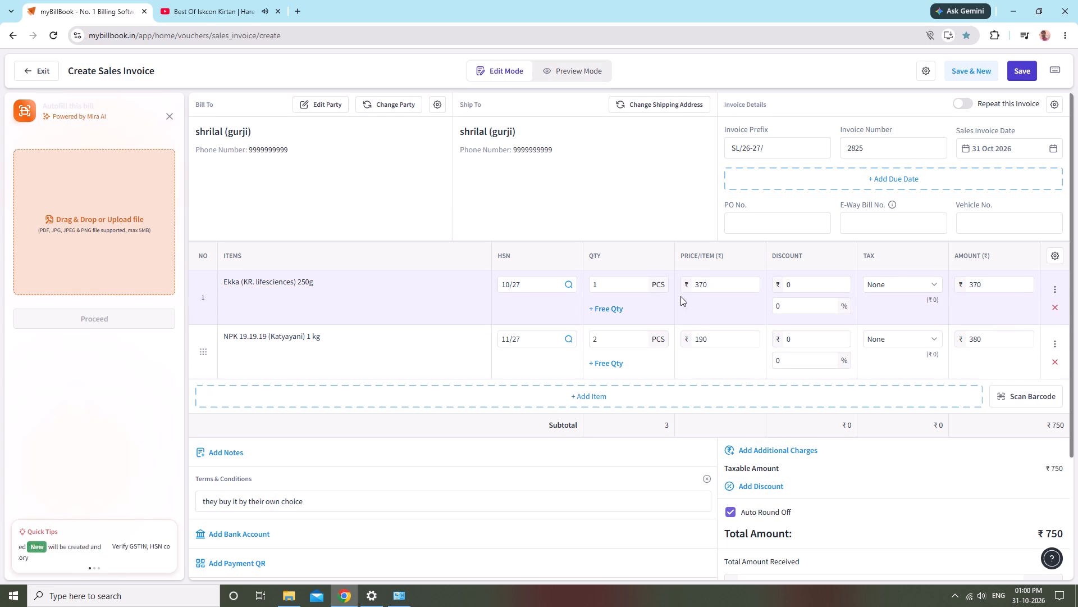
Set the price per item of NPK 19.19.19 (Katyayani) 1 kg to ₹180.
click(716, 336)
key(BackSpace)
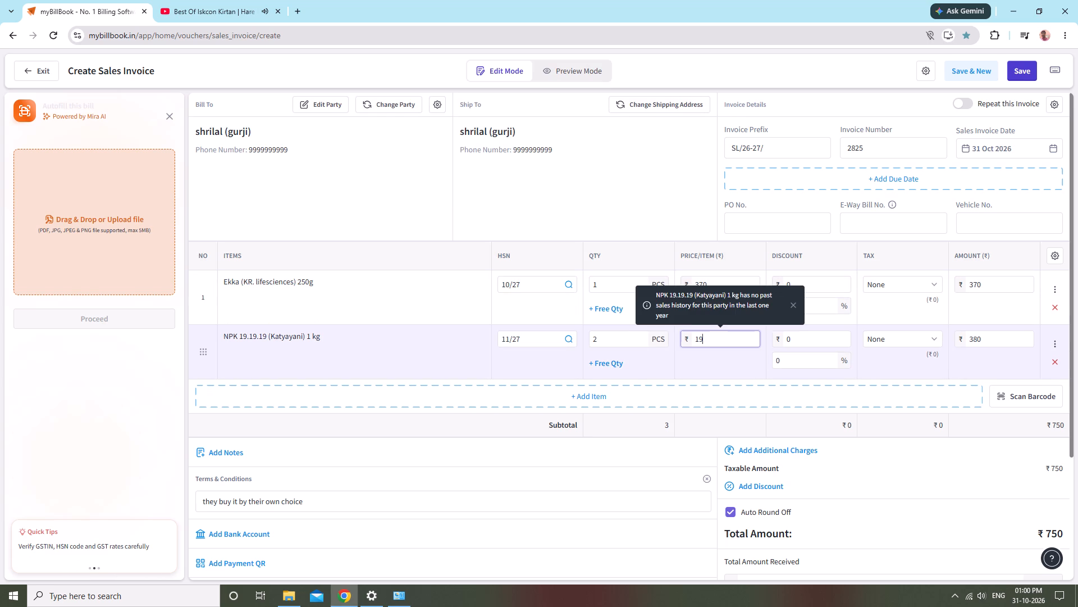
key(BackSpace)
text(80)
Mark the sales invoice as fully paid.
scroll(808, 452, down, 2)
click(734, 497)
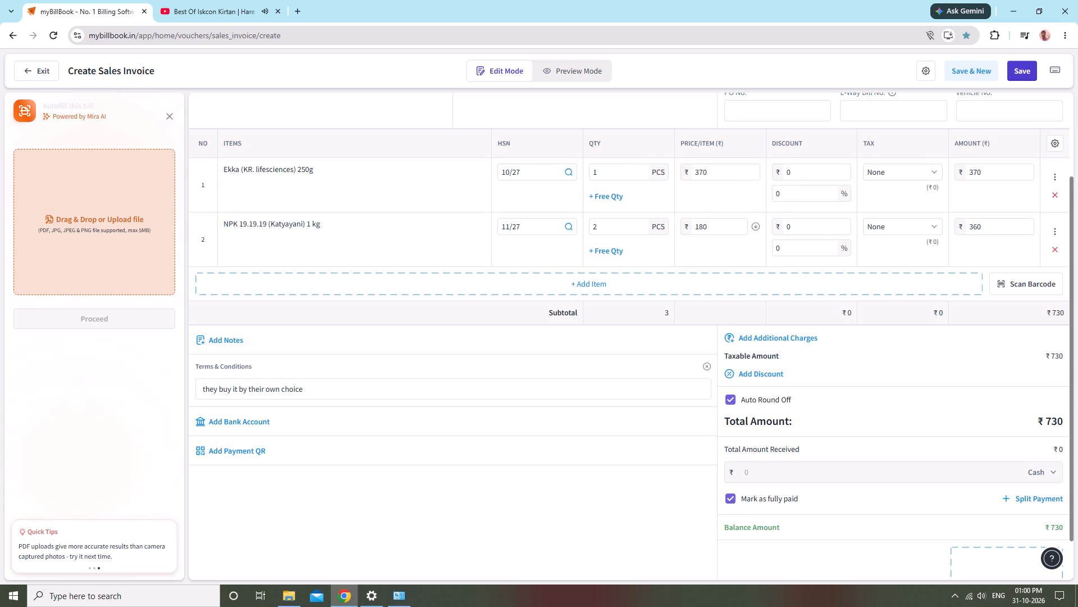
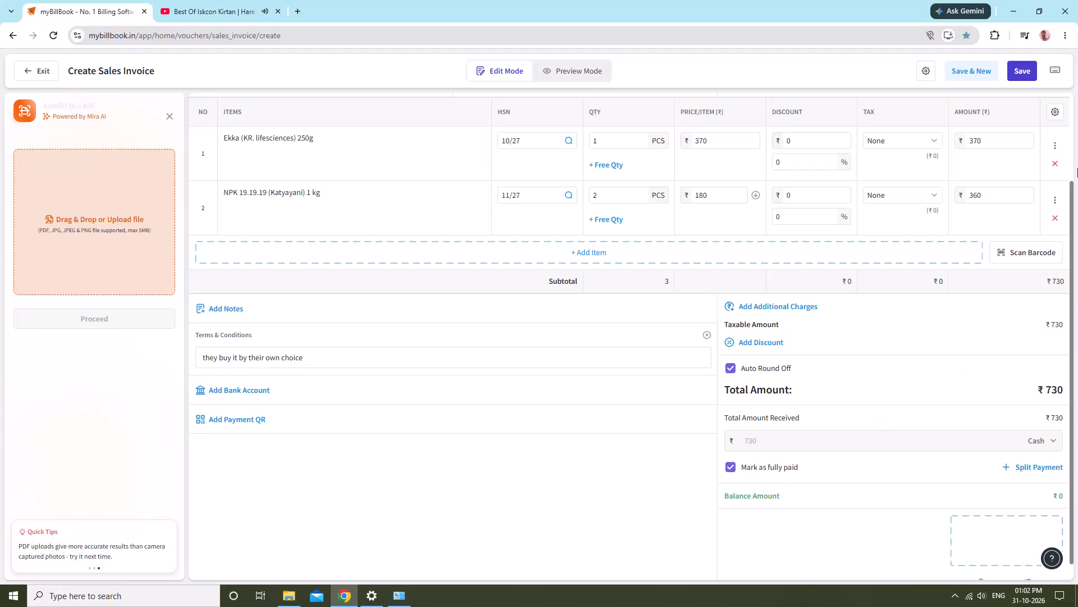
Save the completed two-item sales invoice.
click(1031, 72)
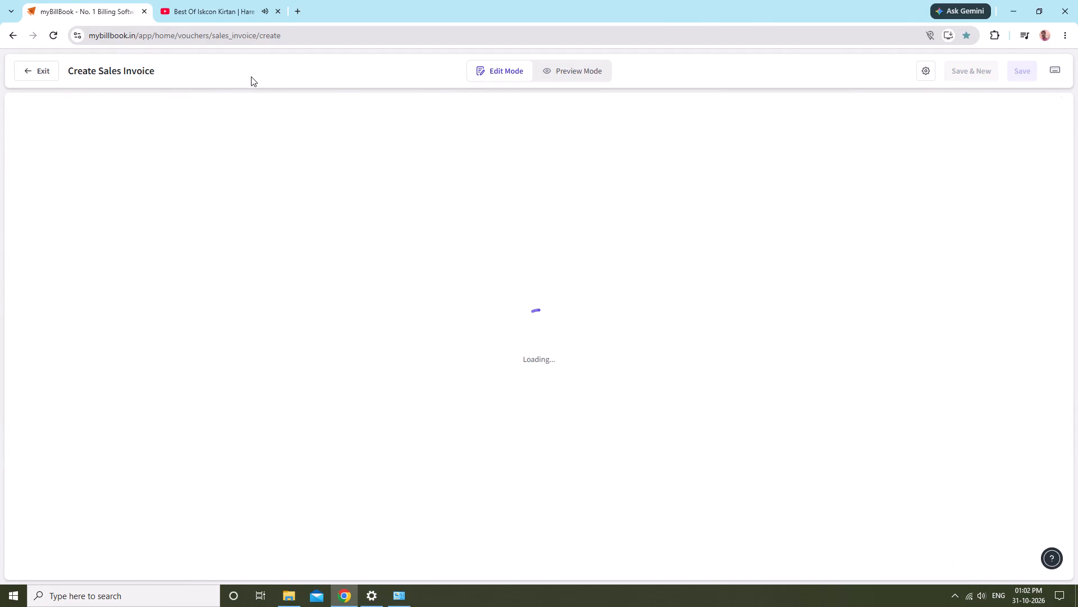
Print the saved sales invoice with the print dialog's existing settings.
click(267, 107)
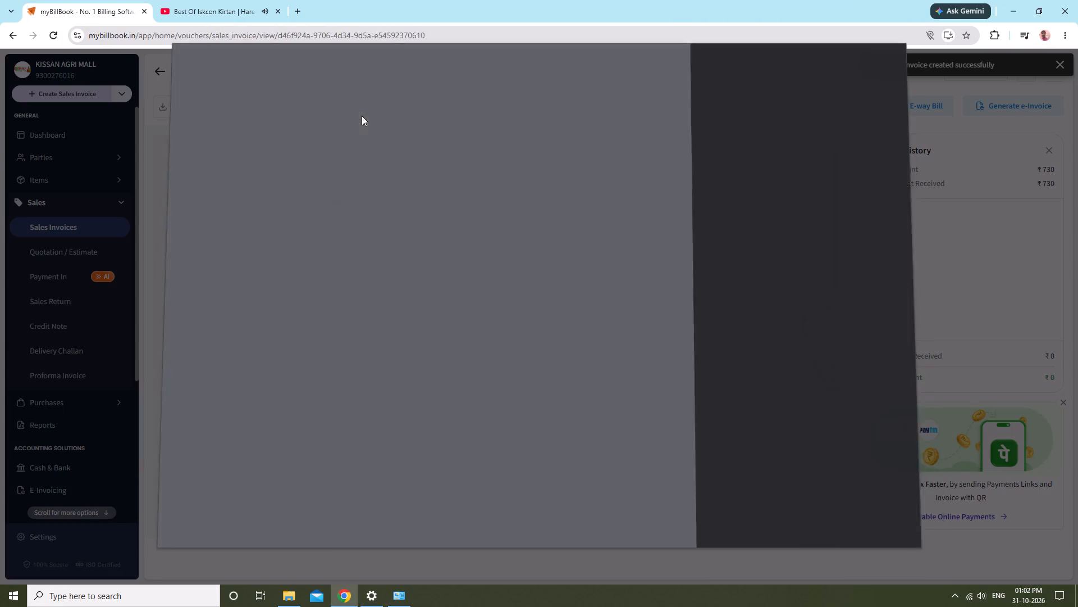
click(823, 499)
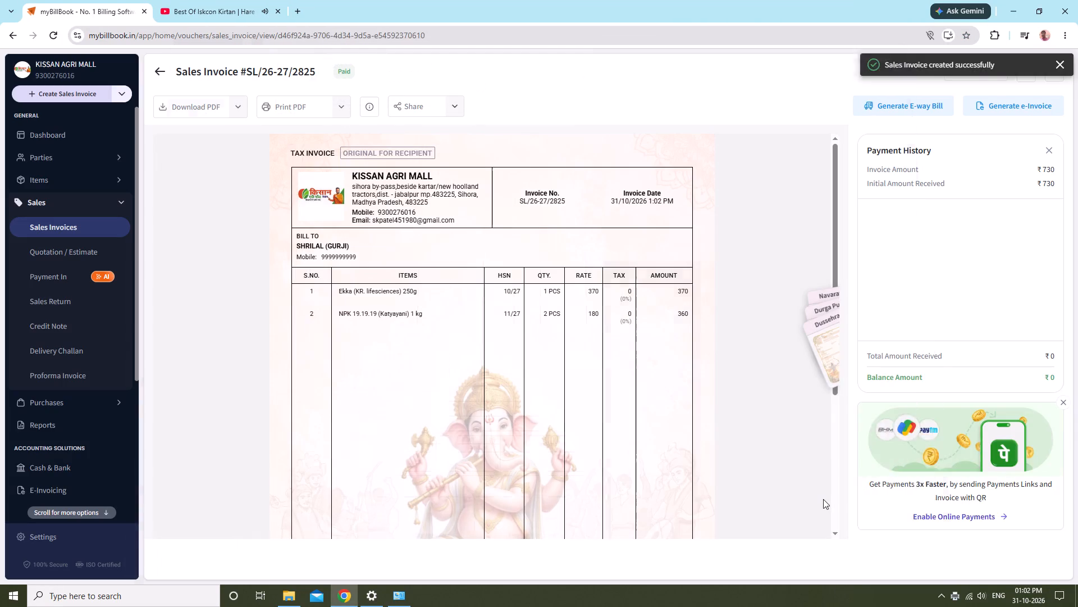
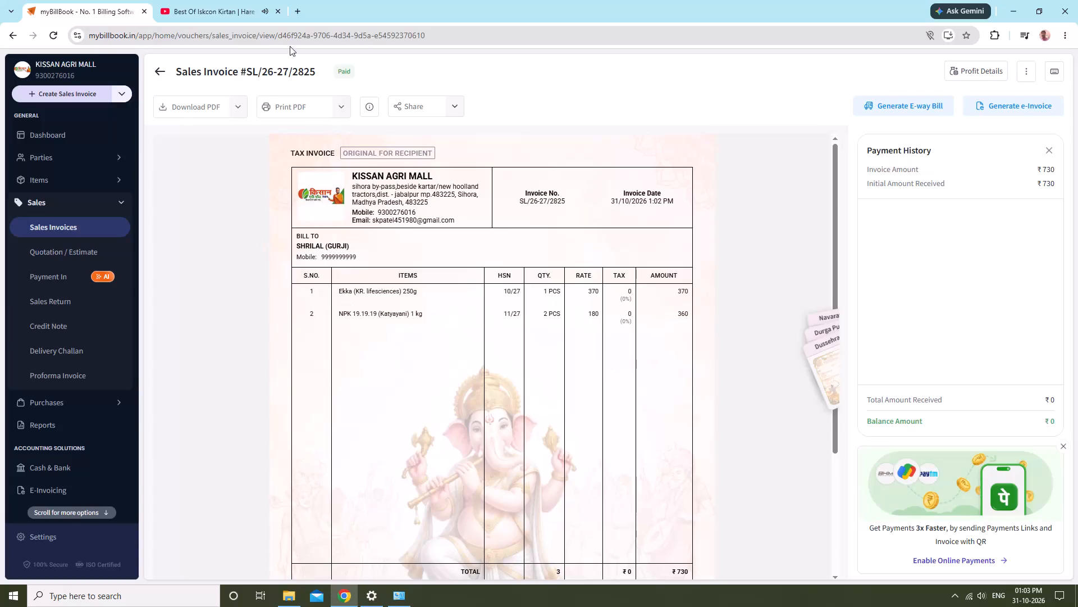
Print another copy of the saved sales invoice with the existing print settings.
click(297, 105)
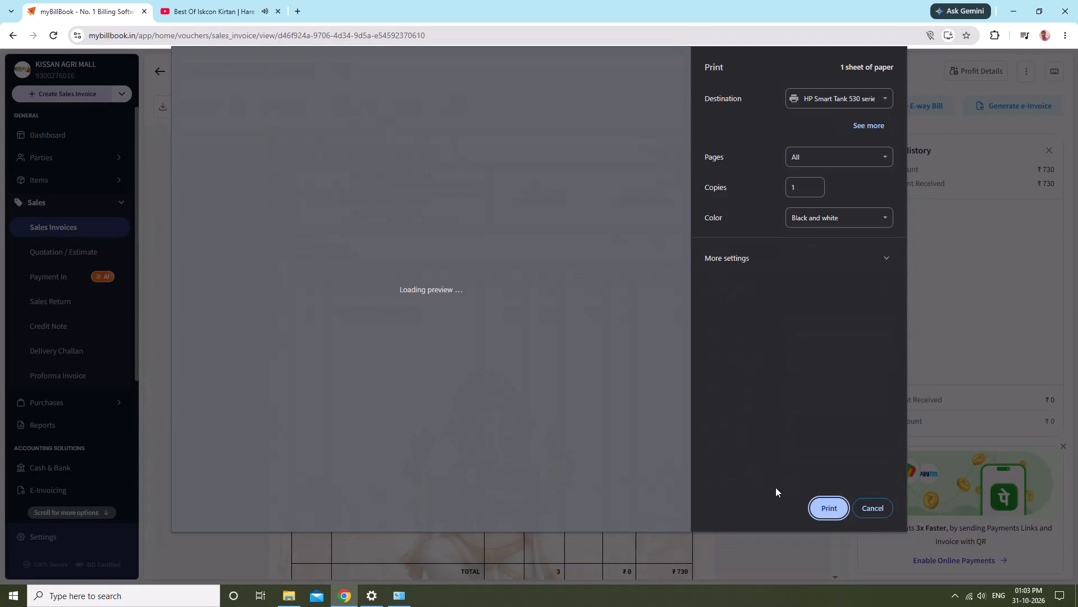
click(837, 509)
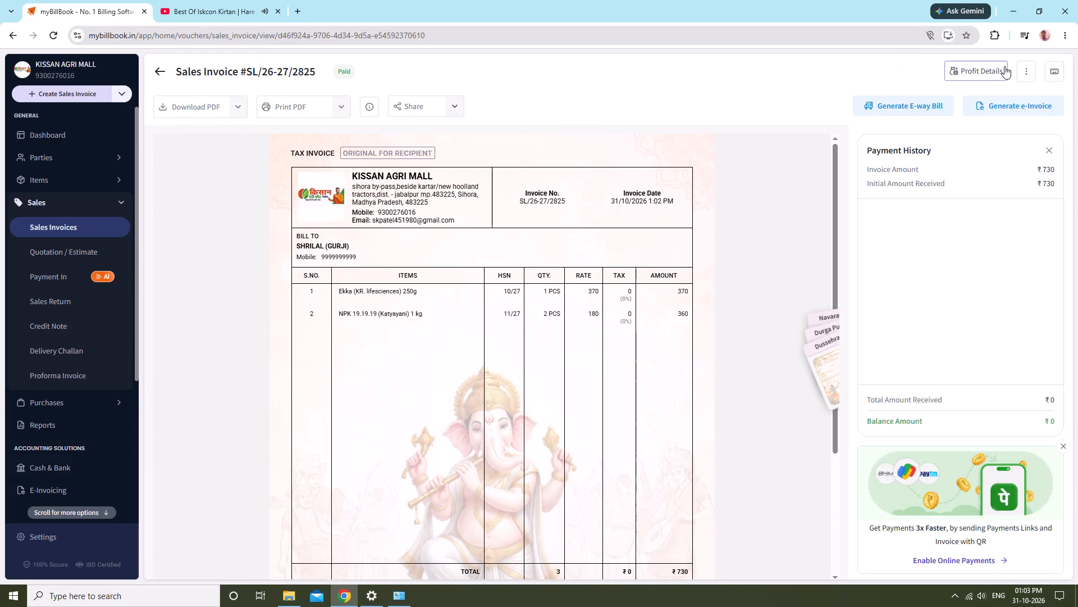
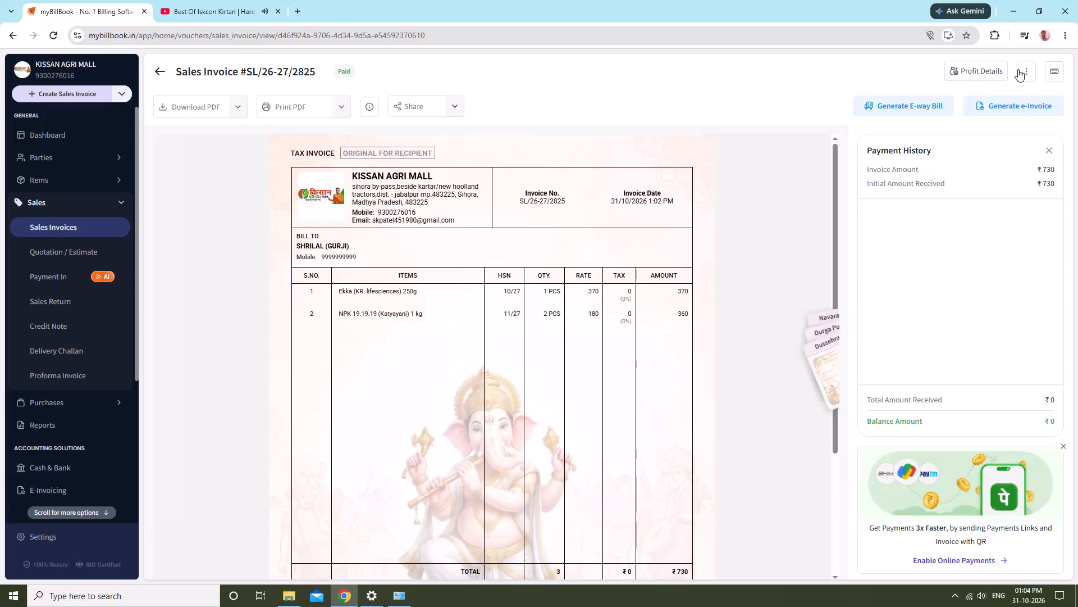
Reopen the saved sales invoice for editing, add one Katahi (kaveri) Karela Seeds 10g, and save the update.
click(991, 96)
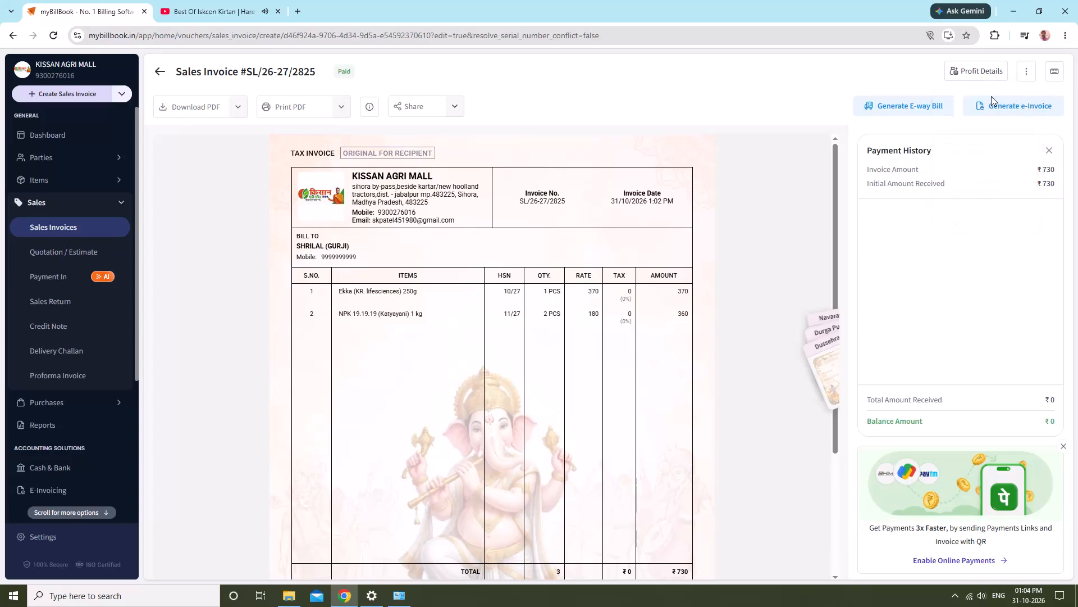
click(565, 367)
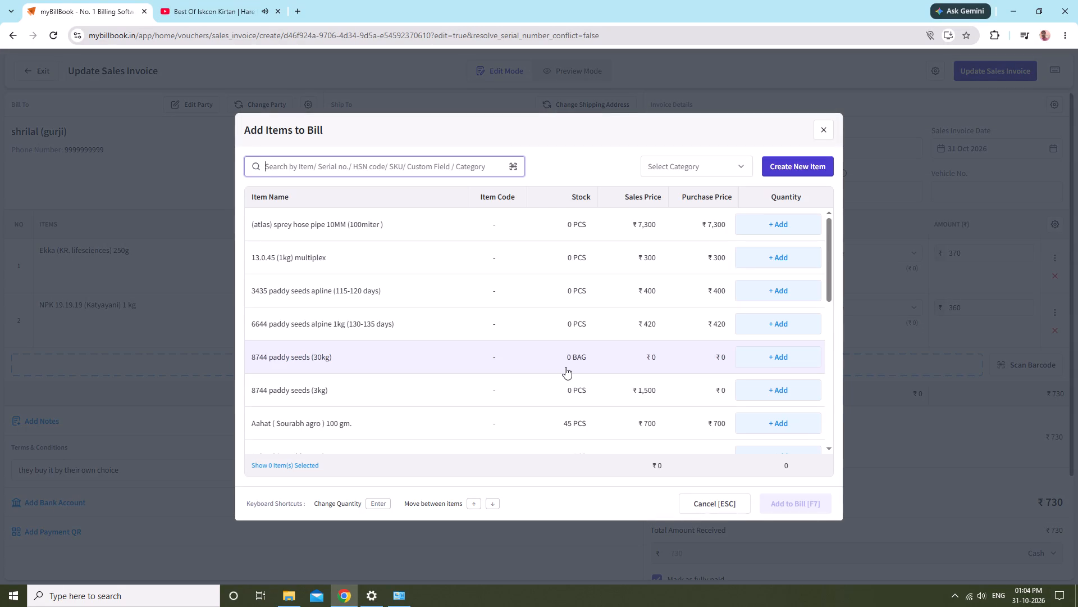
text(ka)
text(veri)
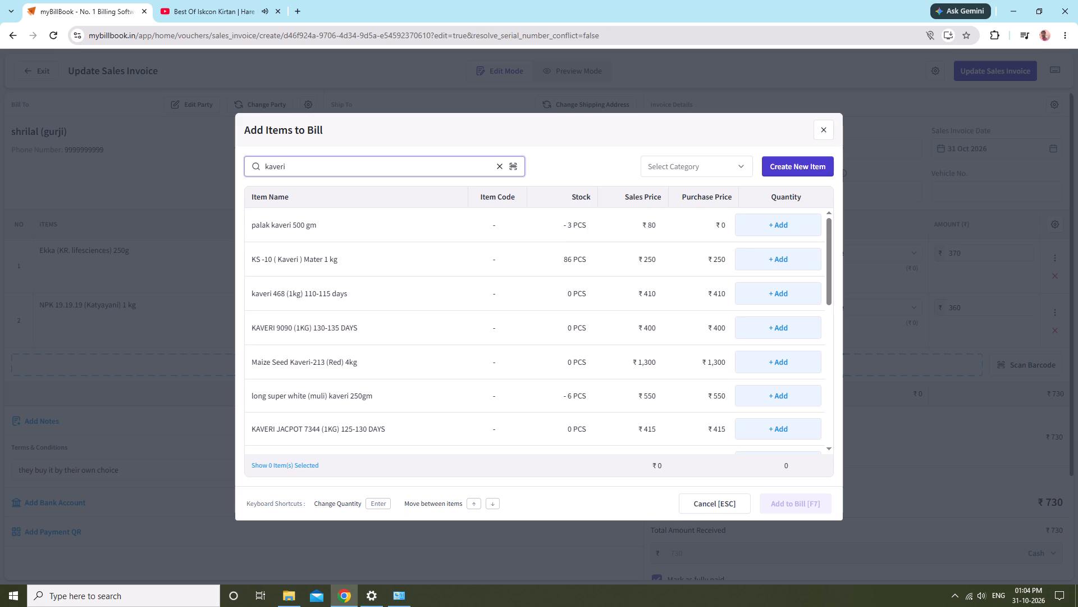
key(BackSpace)
key(BackSpace)
key(BackSpace)
key(BackSpace)
key(BackSpace)
text(ata)
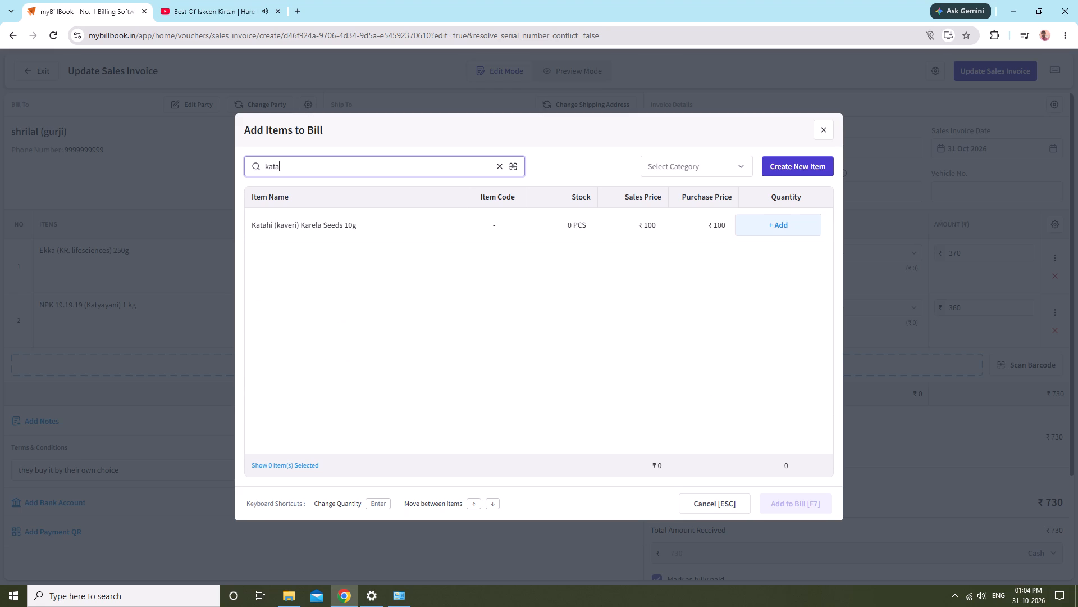
click(781, 228)
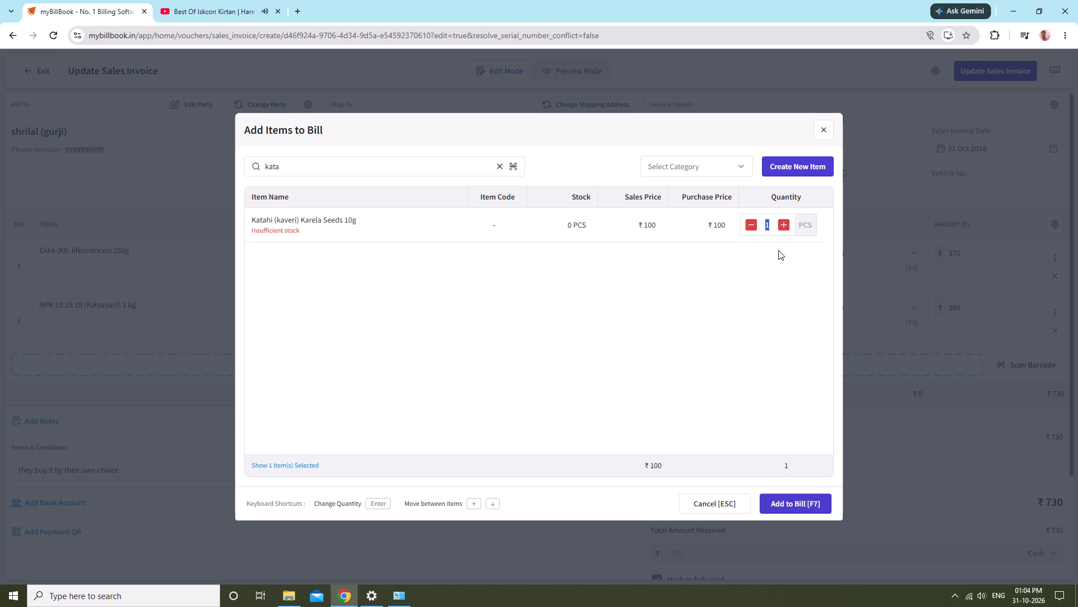
click(798, 499)
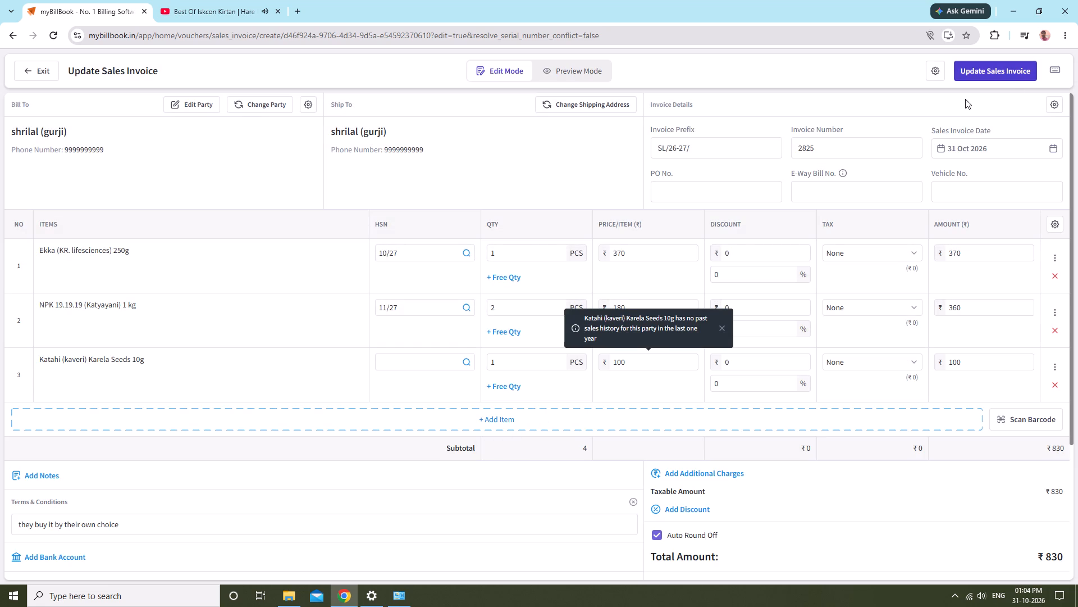
click(973, 67)
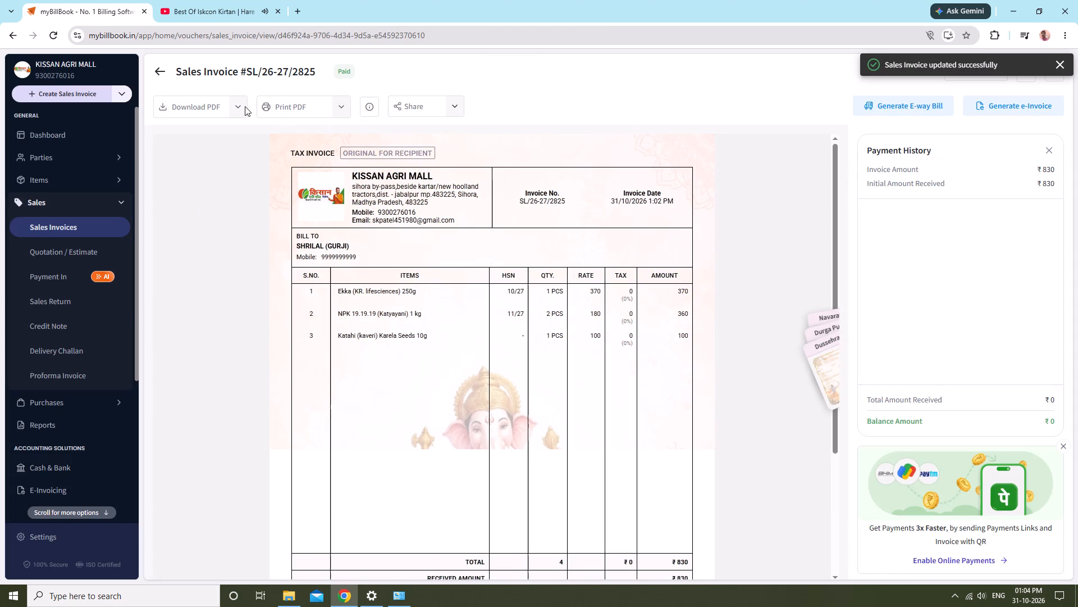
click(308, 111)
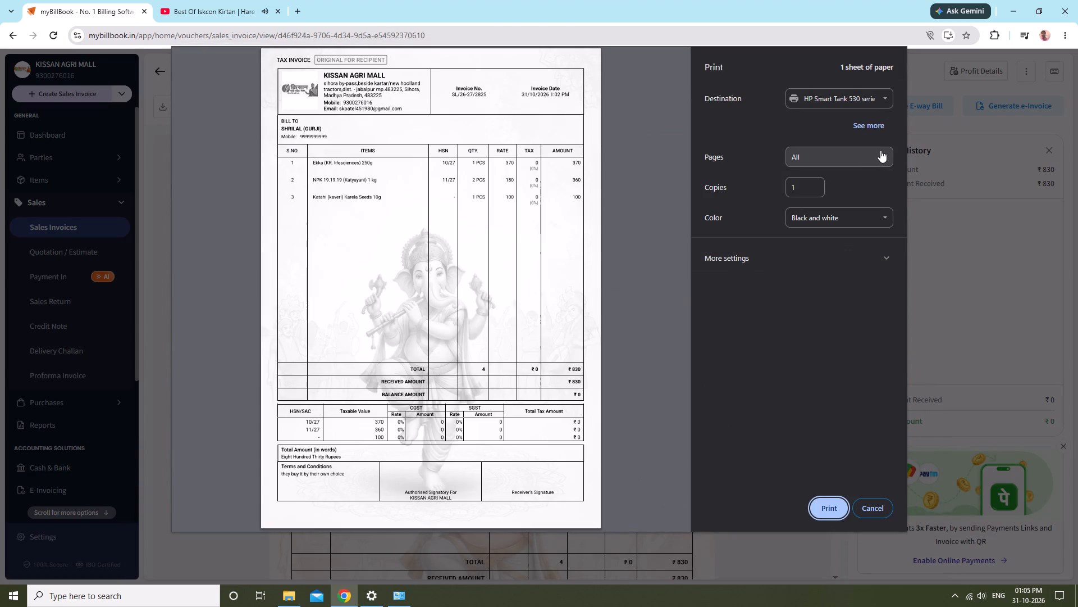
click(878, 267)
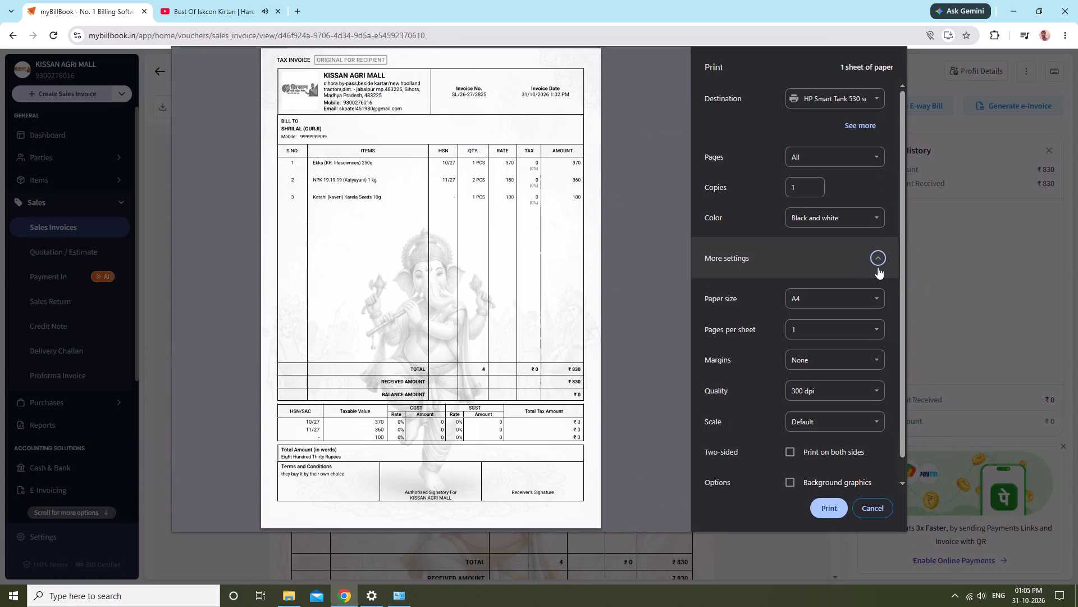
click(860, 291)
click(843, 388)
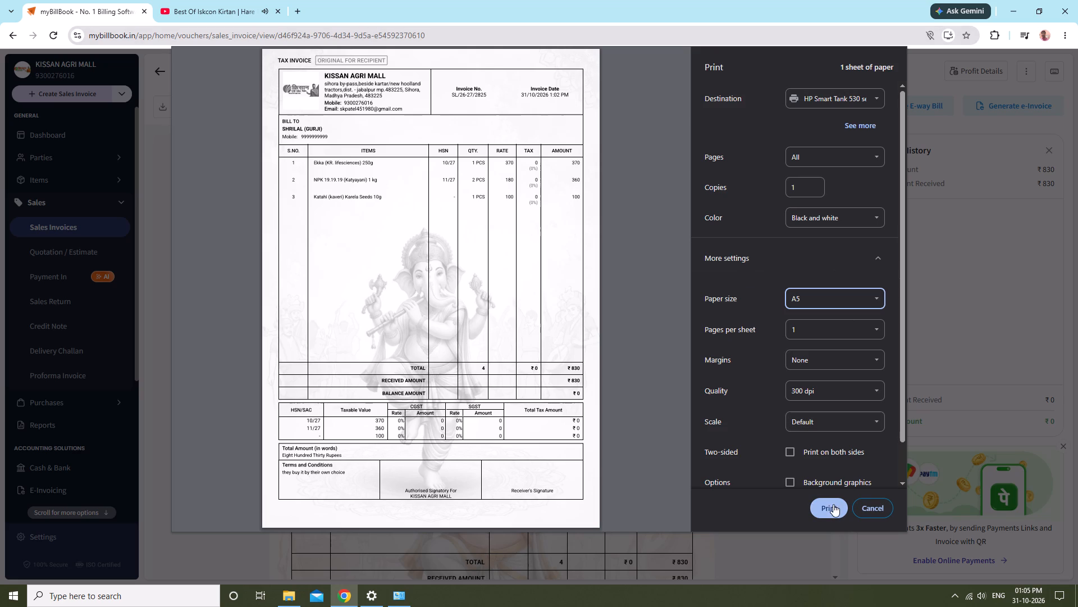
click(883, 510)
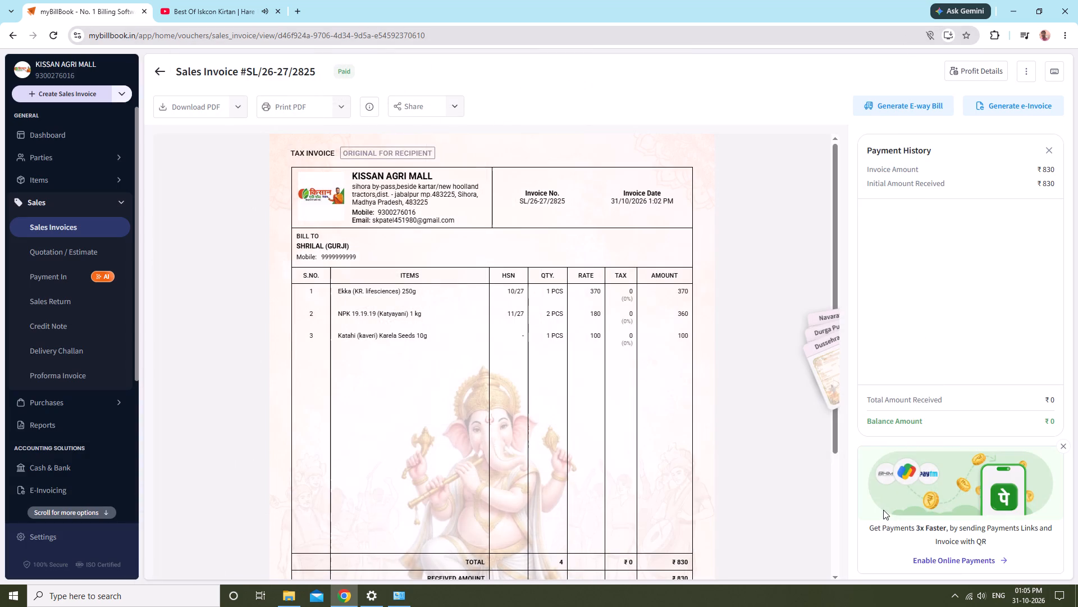
Reopen the sales invoice for editing and add one Palak ( sardar )naveen -31 500gm to the bill.
click(1025, 70)
click(997, 102)
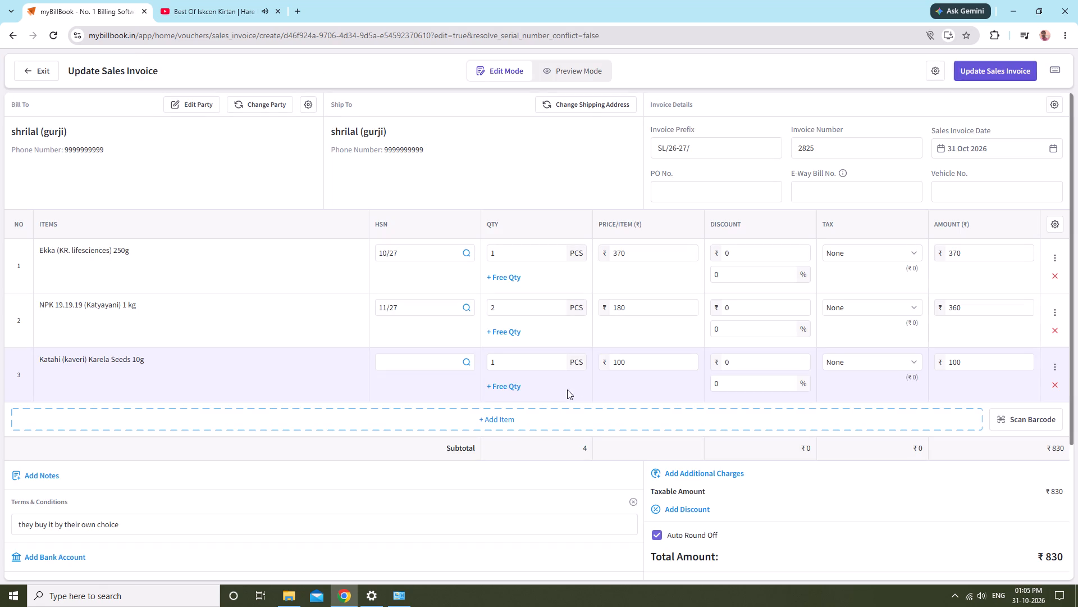
click(569, 414)
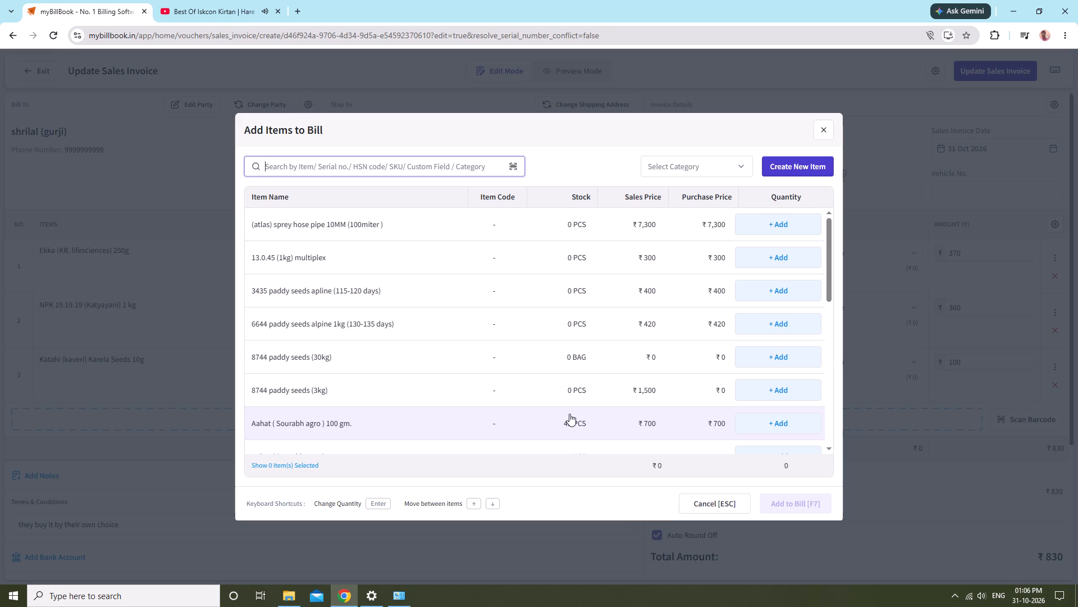
text(sar)
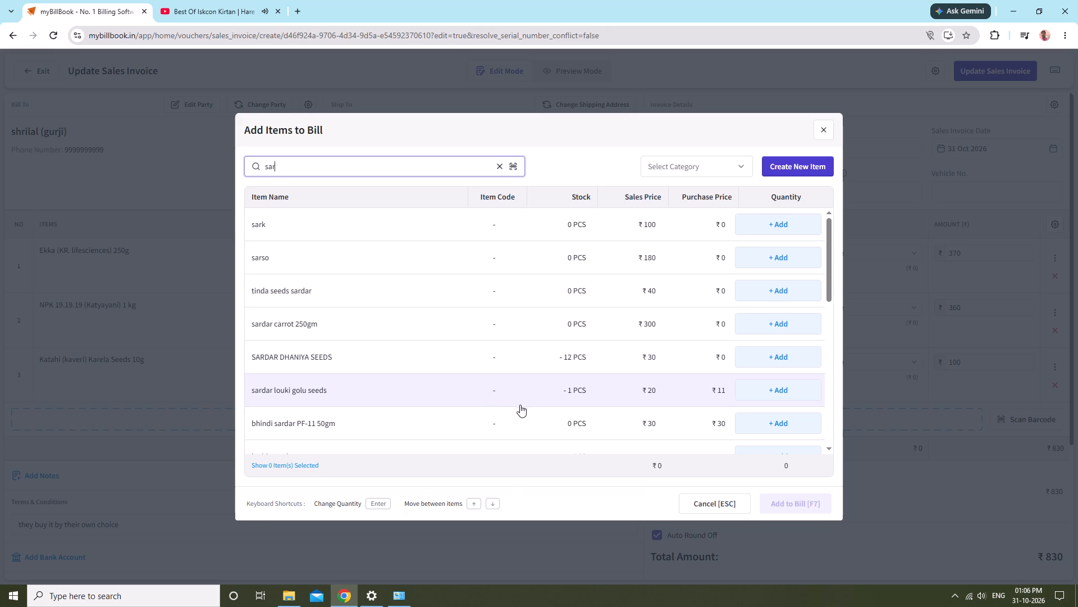
text(dar)
key(space)
text(pala)
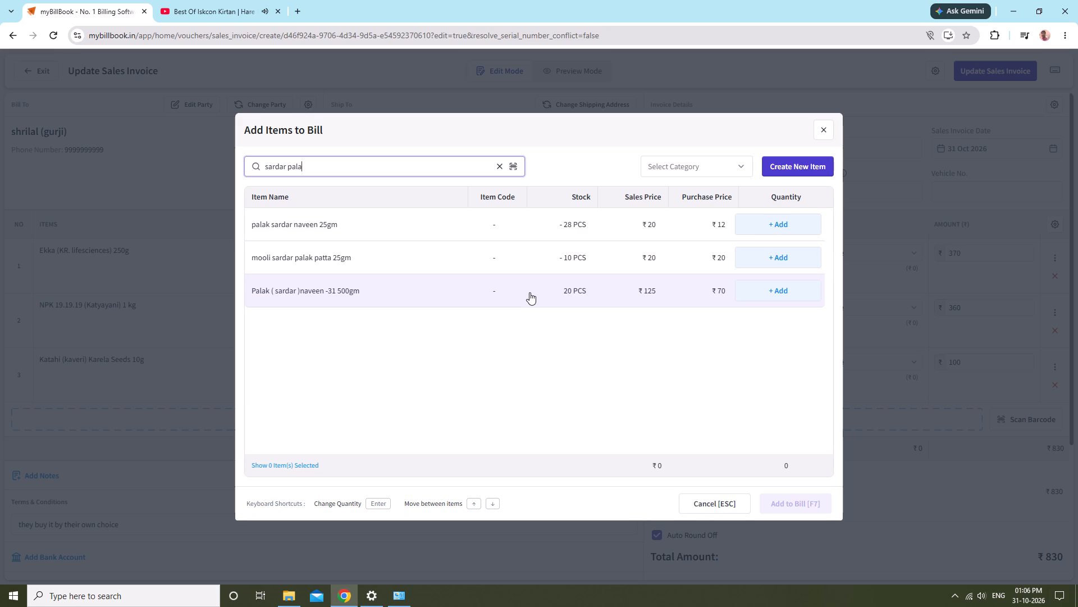
click(773, 291)
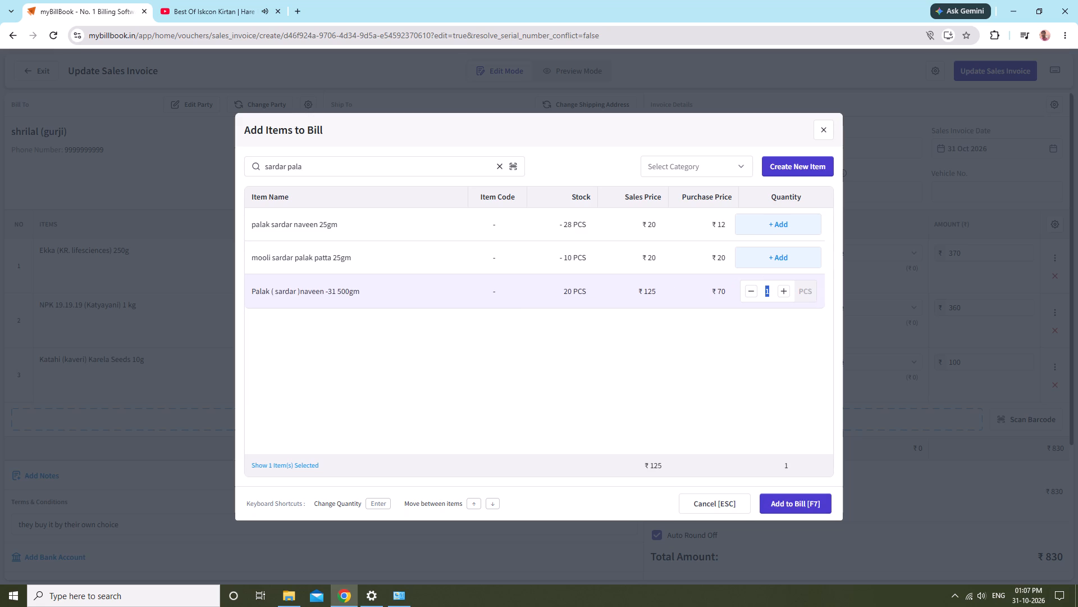
click(797, 501)
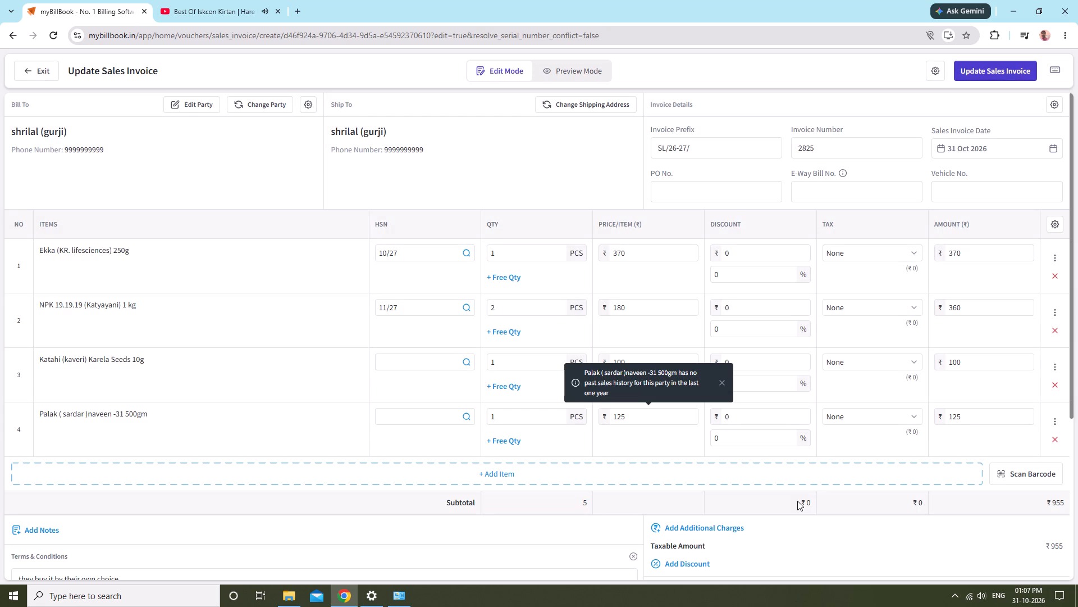
Search the item list for vnr to find another invoice item, and clear the search term.
click(568, 478)
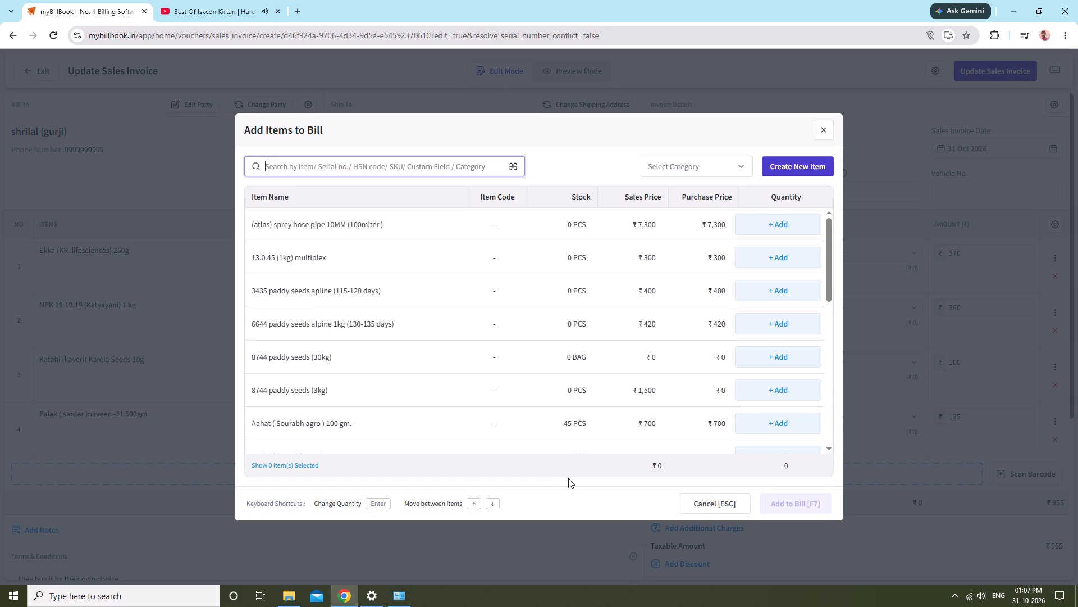
text(vn)
key(r)
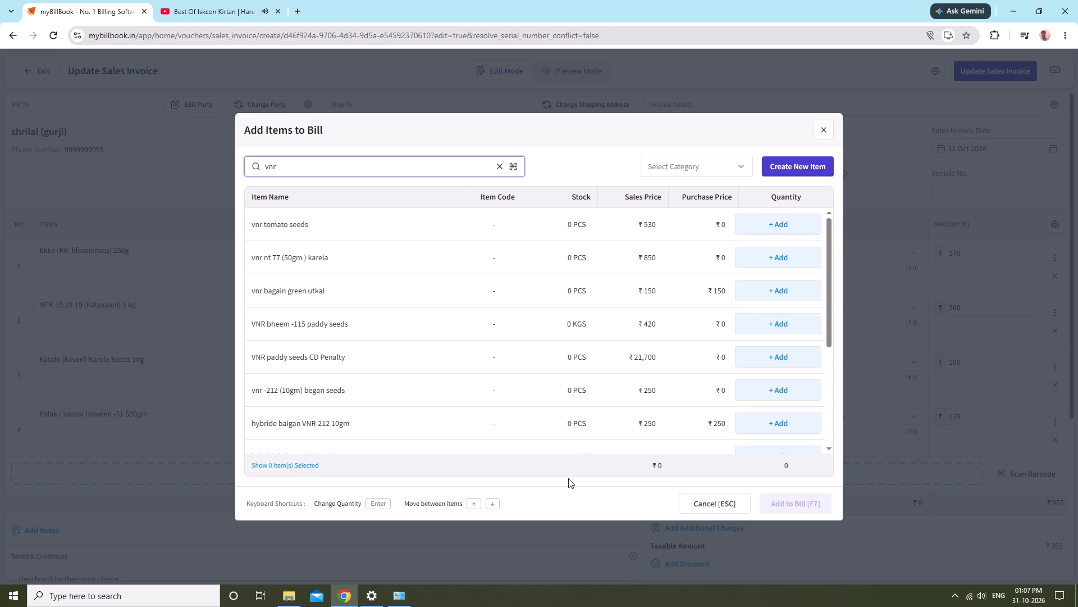
key(BackSpace)
key(BackSpace)
key(BackSpace)
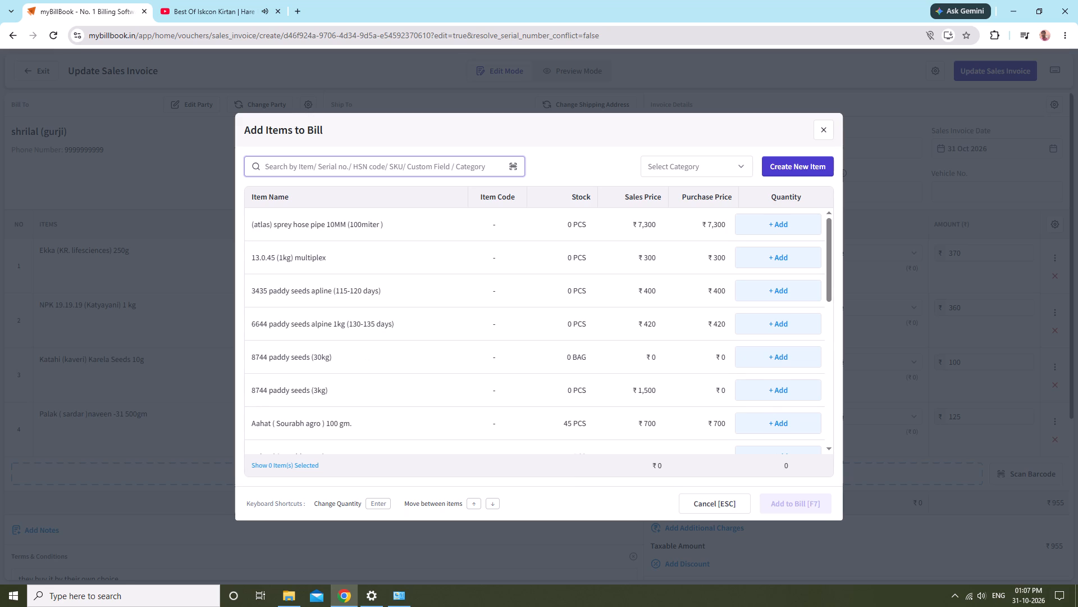
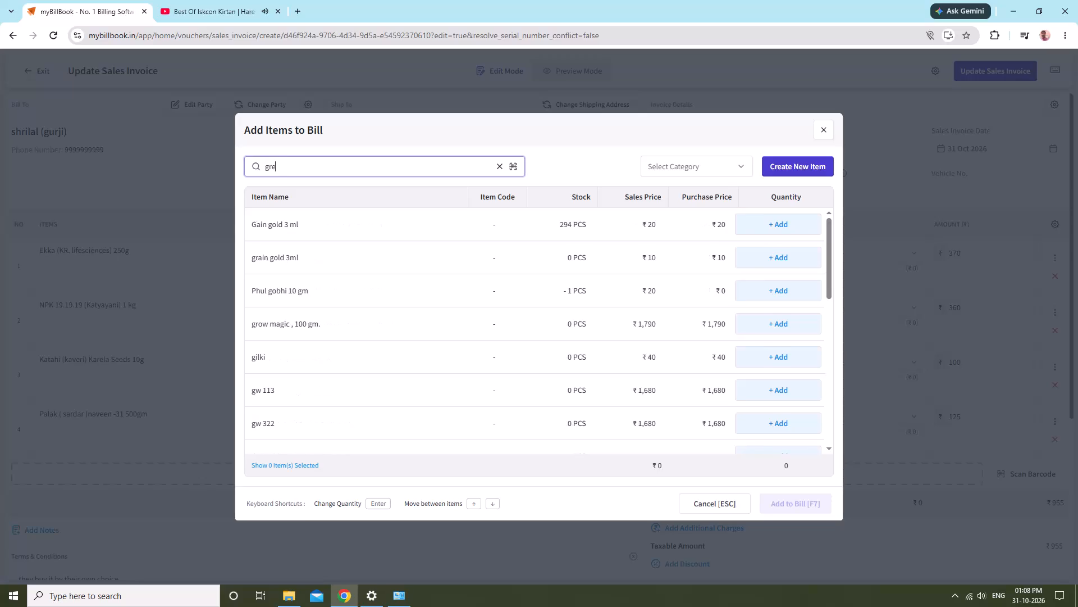
Find and add one green india green began and one vnr -212 (10gm) began seeds to the bill.
key(n)
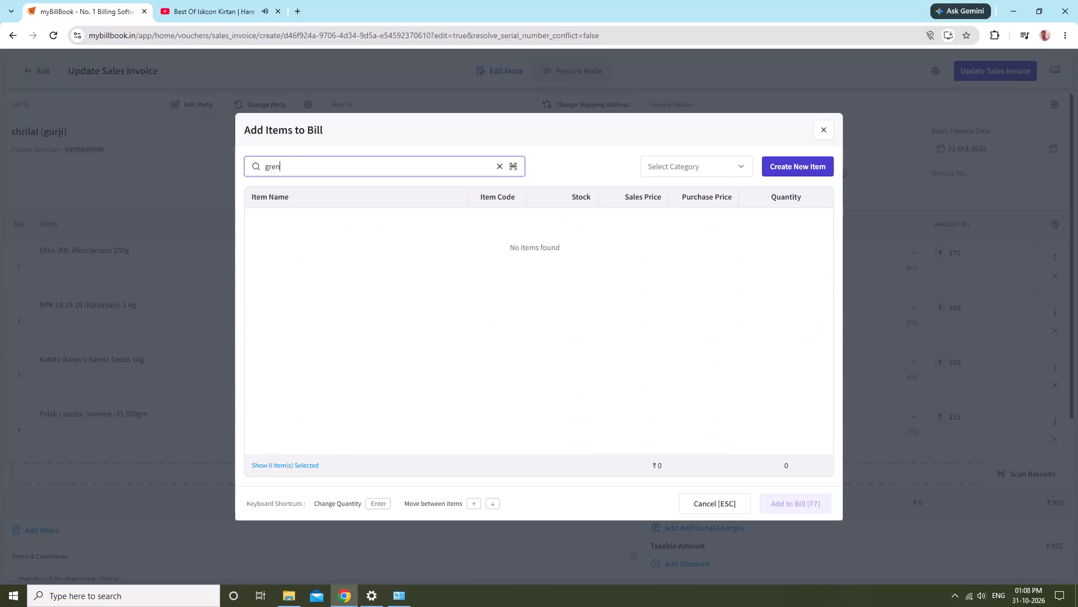
key(BackSpace)
text(en)
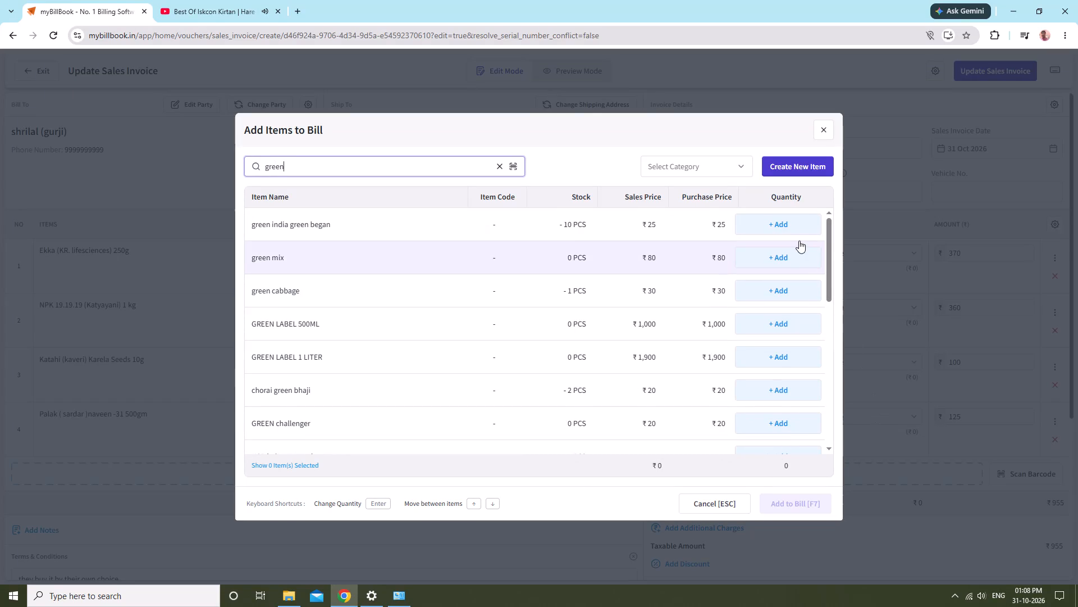
click(791, 224)
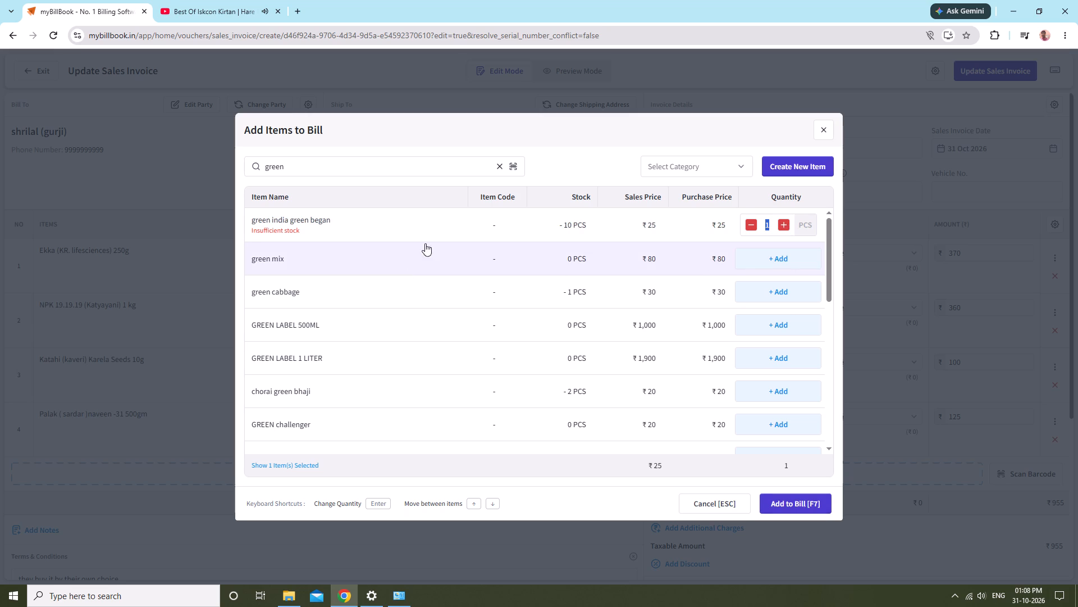
click(500, 165)
text(21)
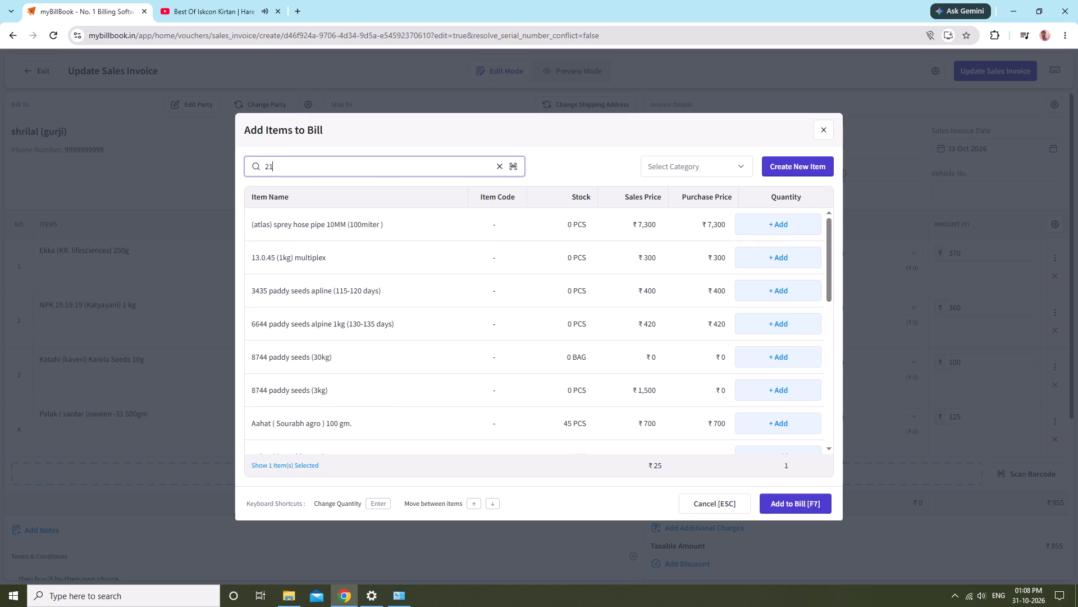
key(2)
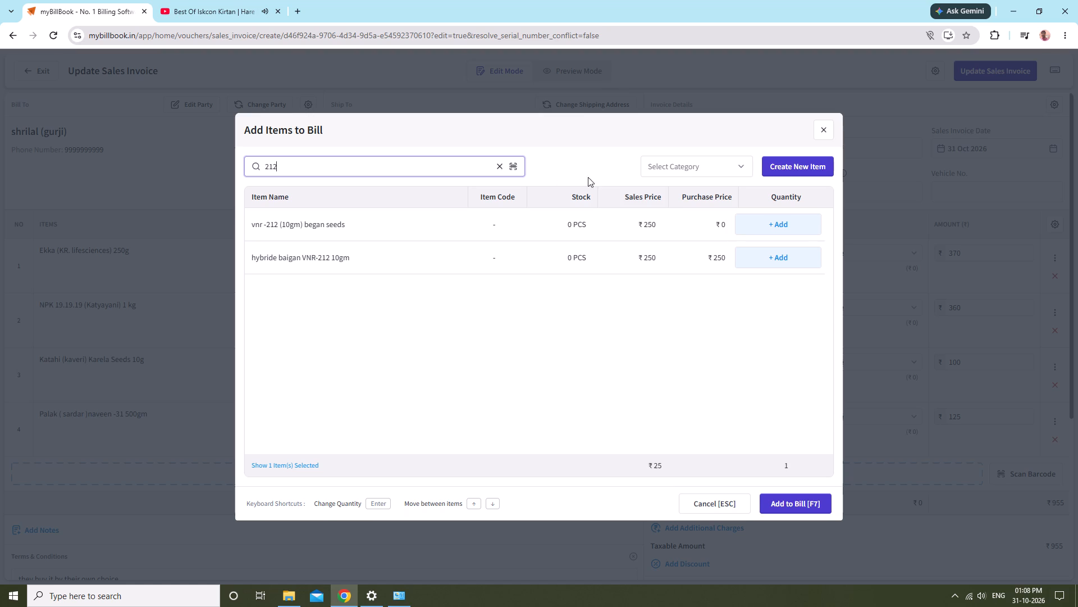
click(787, 222)
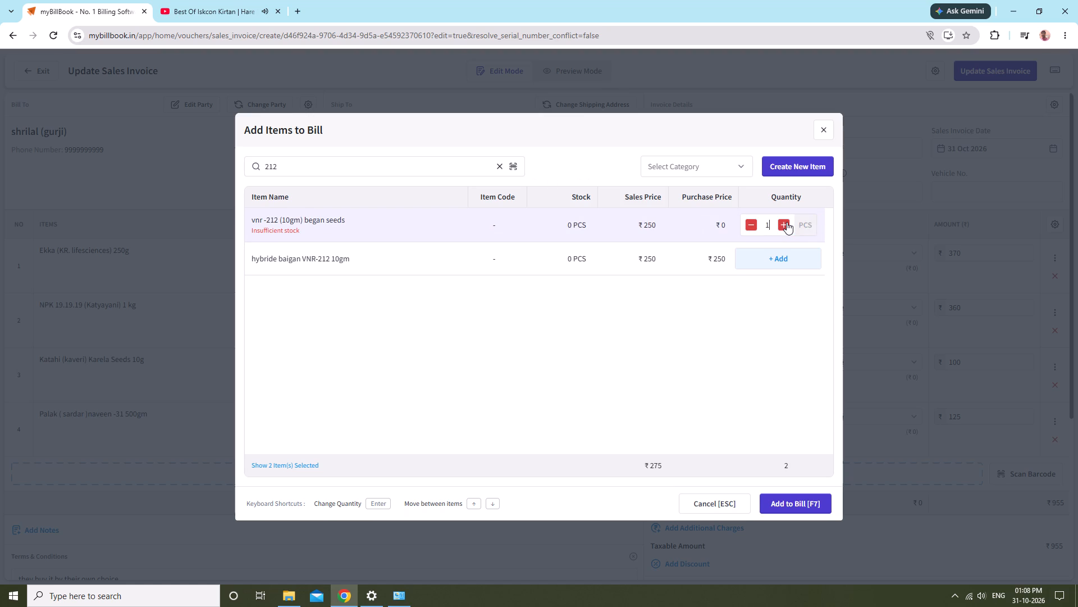
click(799, 500)
Add two pieces of Mera-71 (Excel) 100gm to the bill.
scroll(524, 527, down, 2)
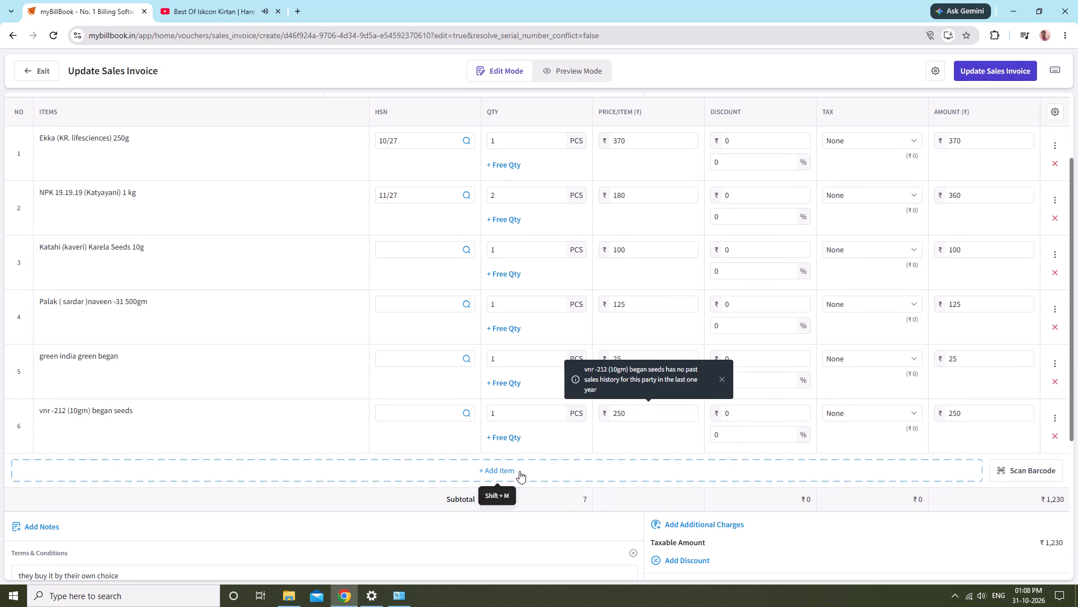
click(520, 470)
text(mera)
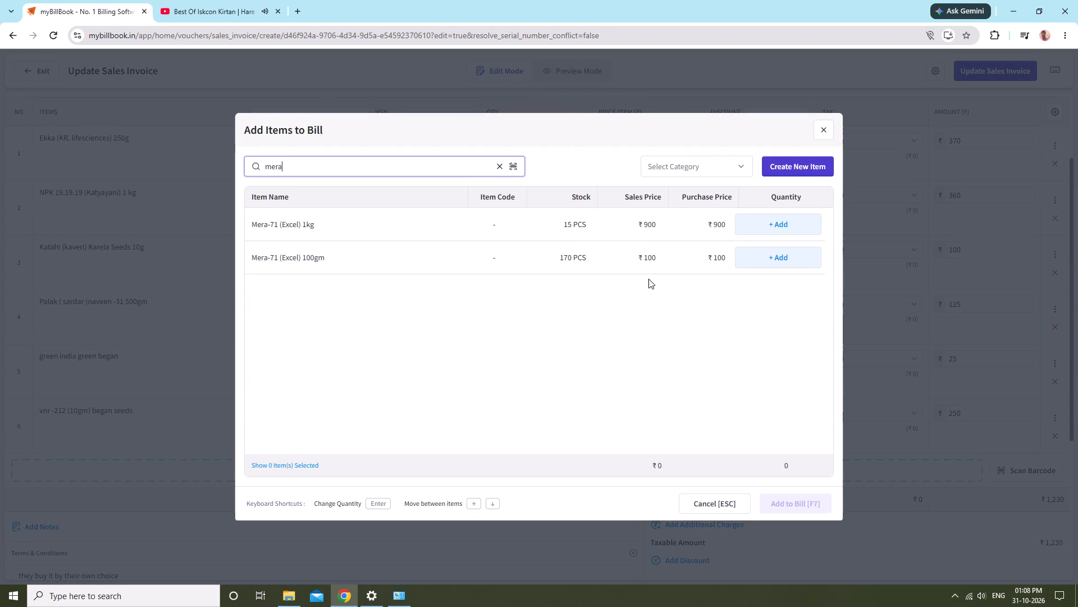
click(774, 259)
click(787, 252)
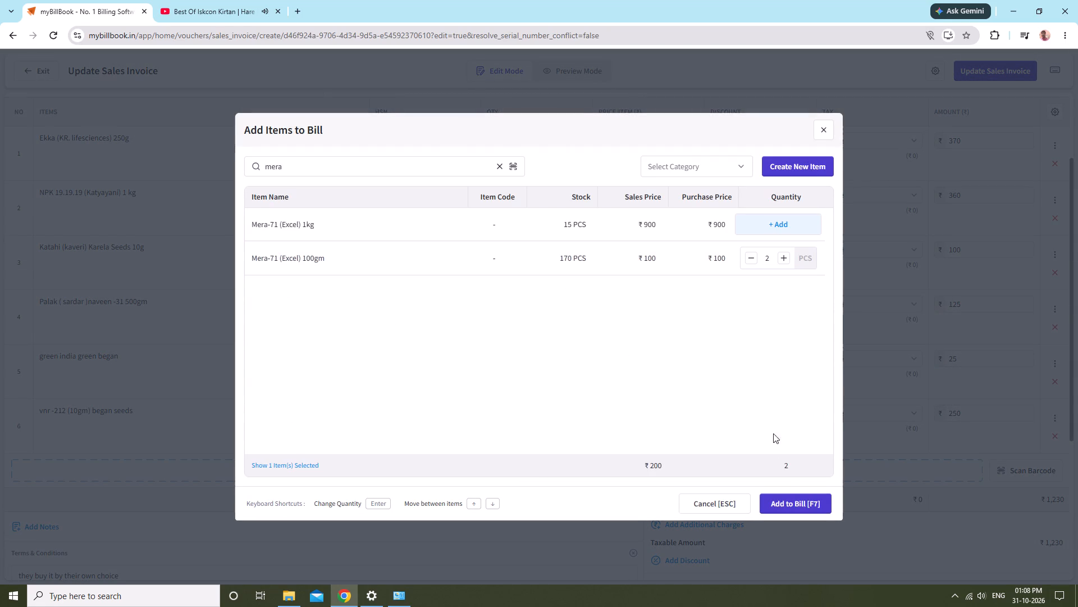
click(802, 505)
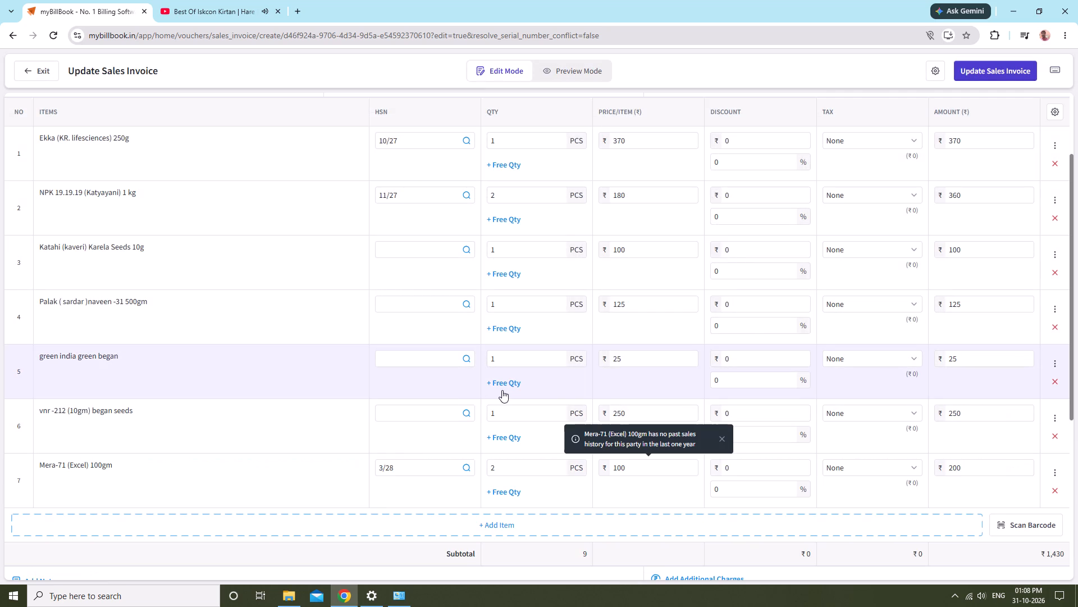
Review the invoice's item rows and payment section, and save the updated sales invoice.
scroll(281, 274, down, 2)
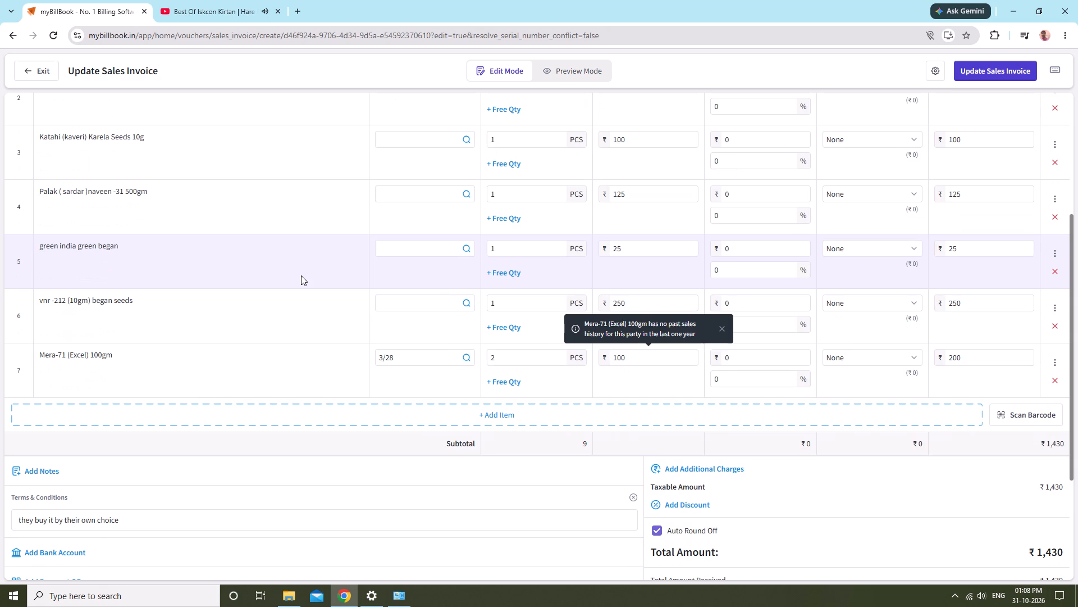
scroll(300, 279, down, 2)
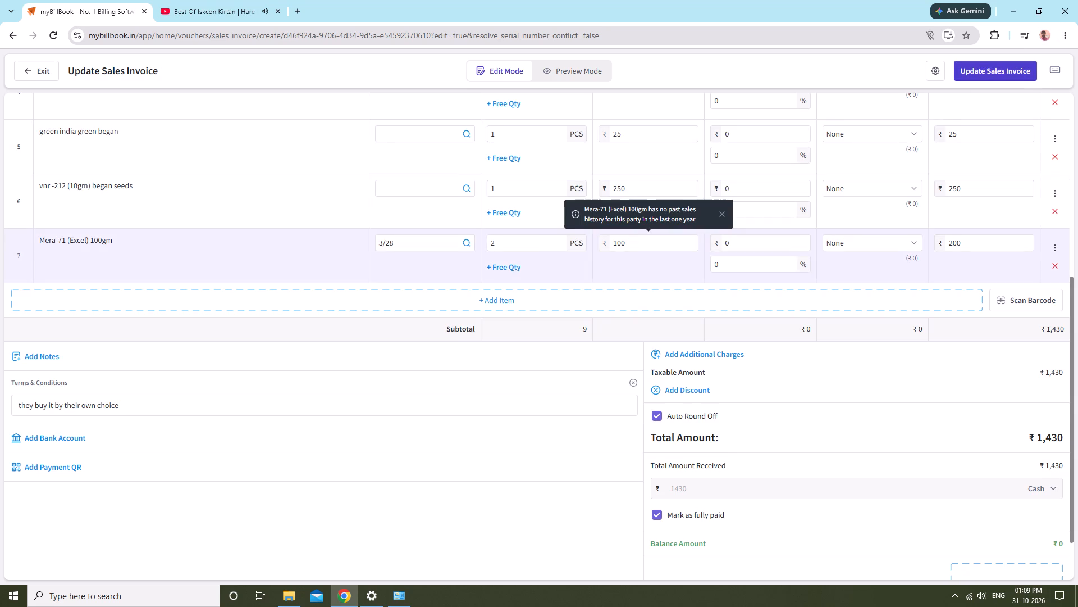
scroll(533, 243, up, 2)
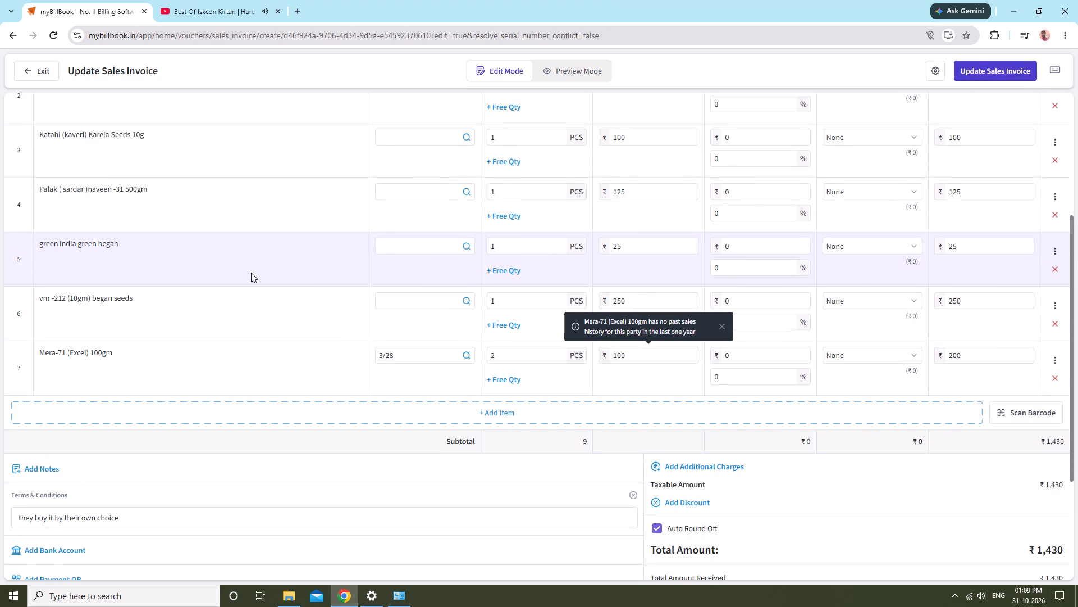
scroll(306, 193, up, 2)
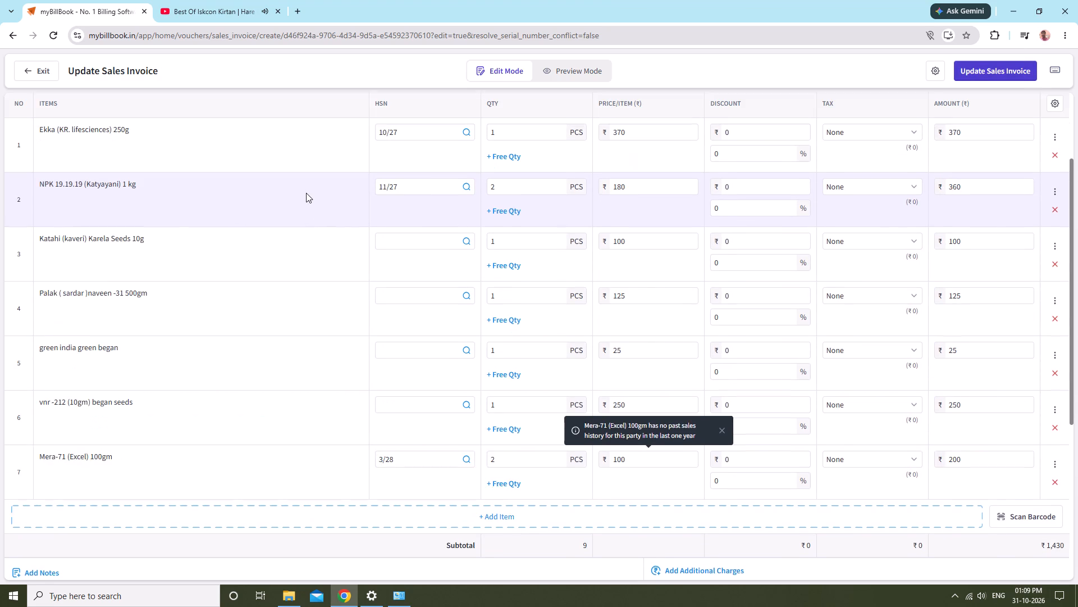
scroll(306, 193, up, 1)
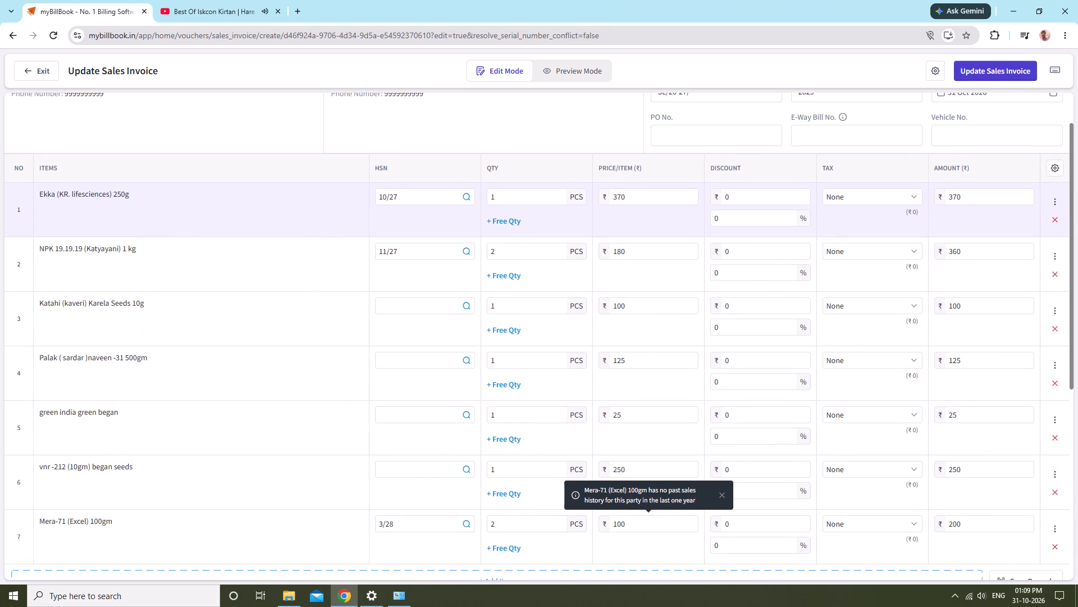
click(980, 71)
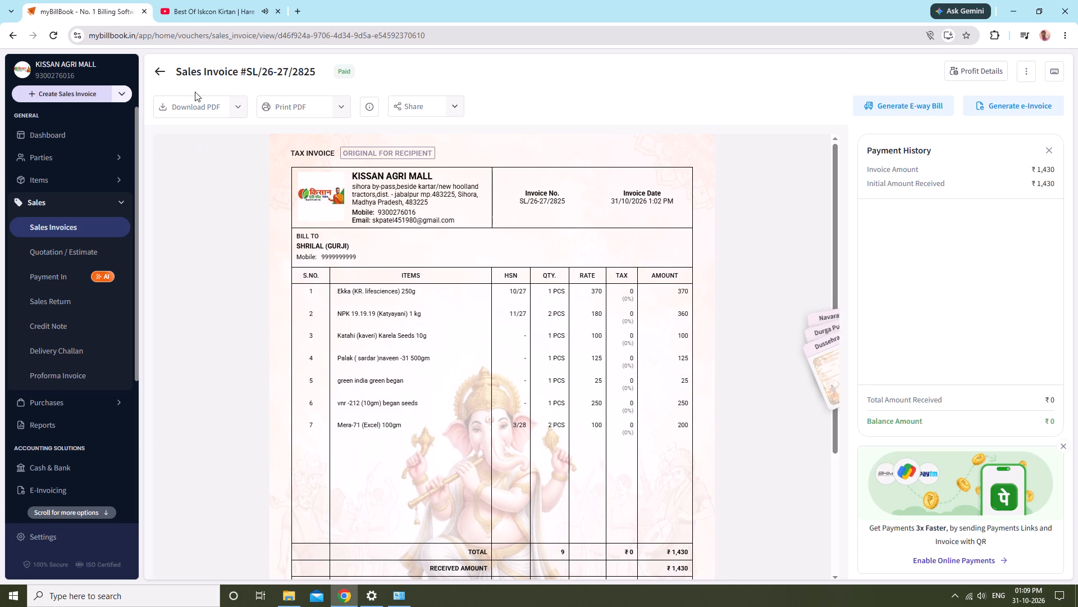
Print the updated sales invoice on the HP Smart Tank 530 printer.
click(287, 111)
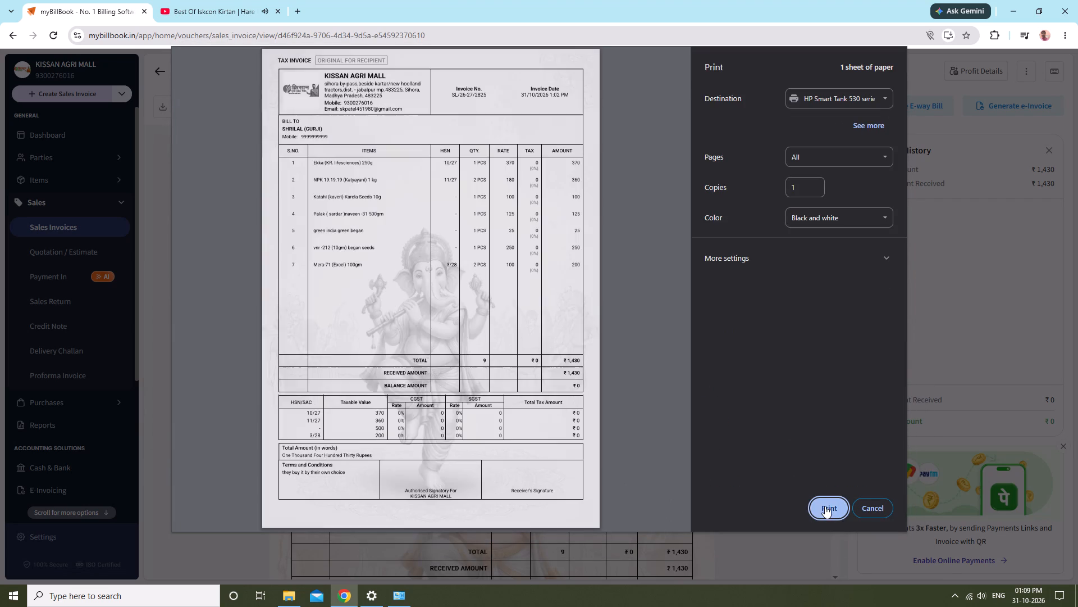
click(825, 506)
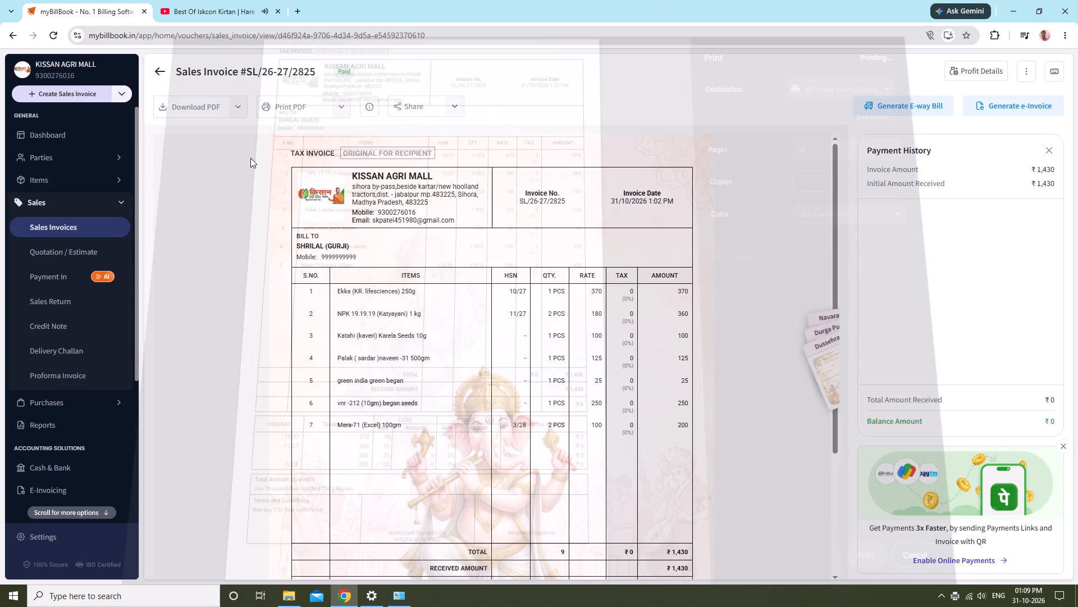
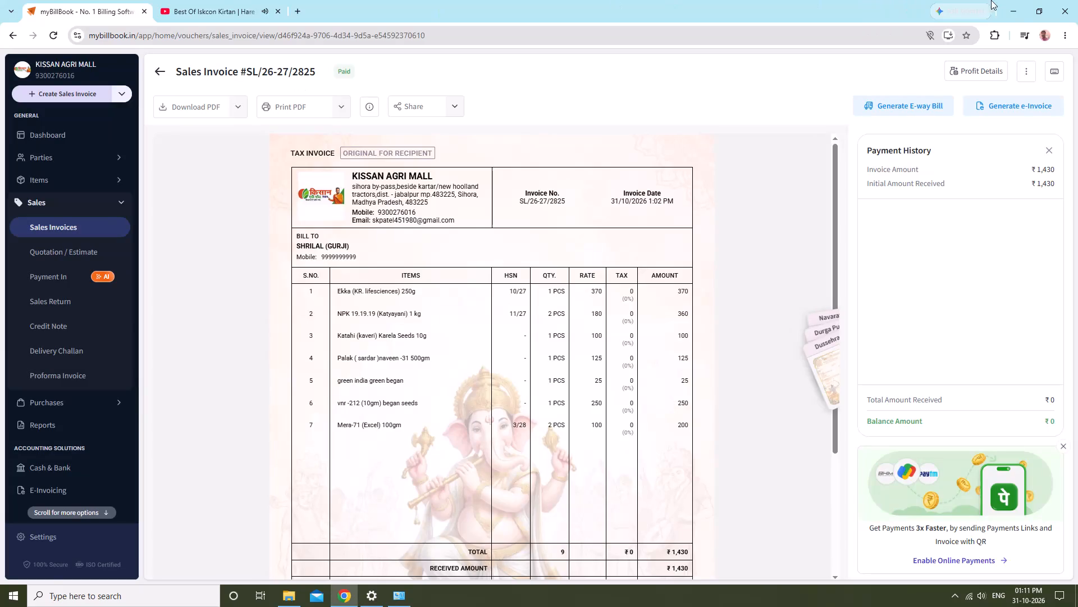
Close the Downloads folder, the HP Smart Tank 530 print queue and the device settings windows, and return to the invoice in Chrome.
click(1012, 11)
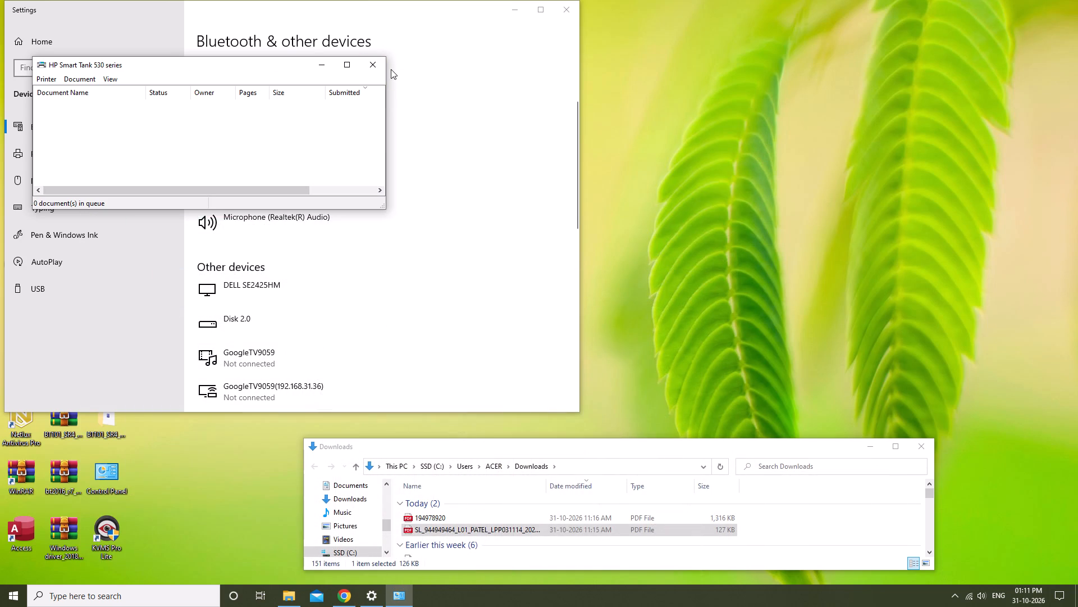
click(920, 447)
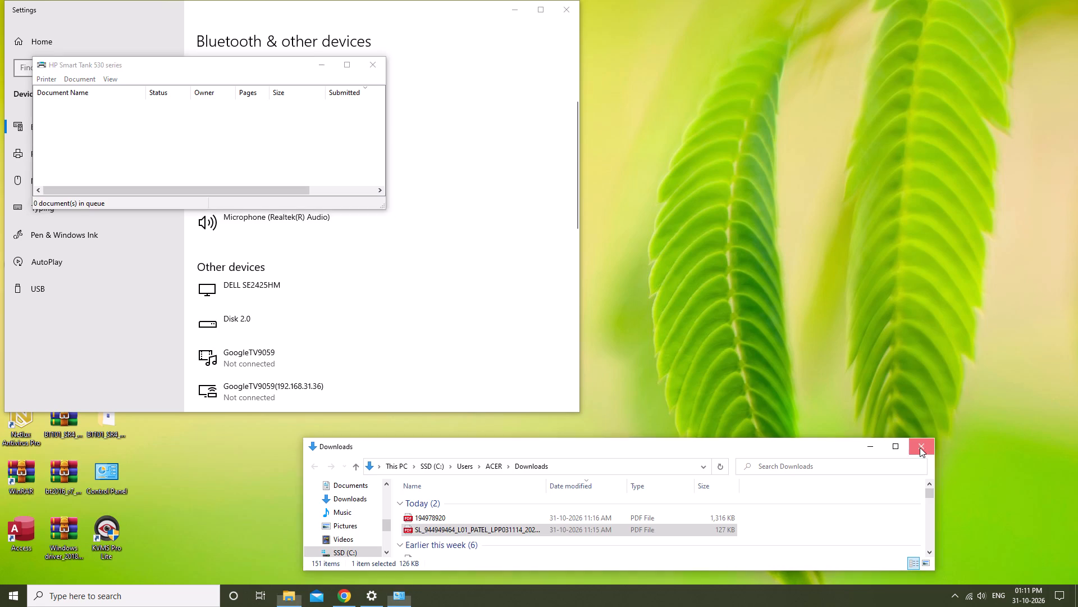
click(376, 64)
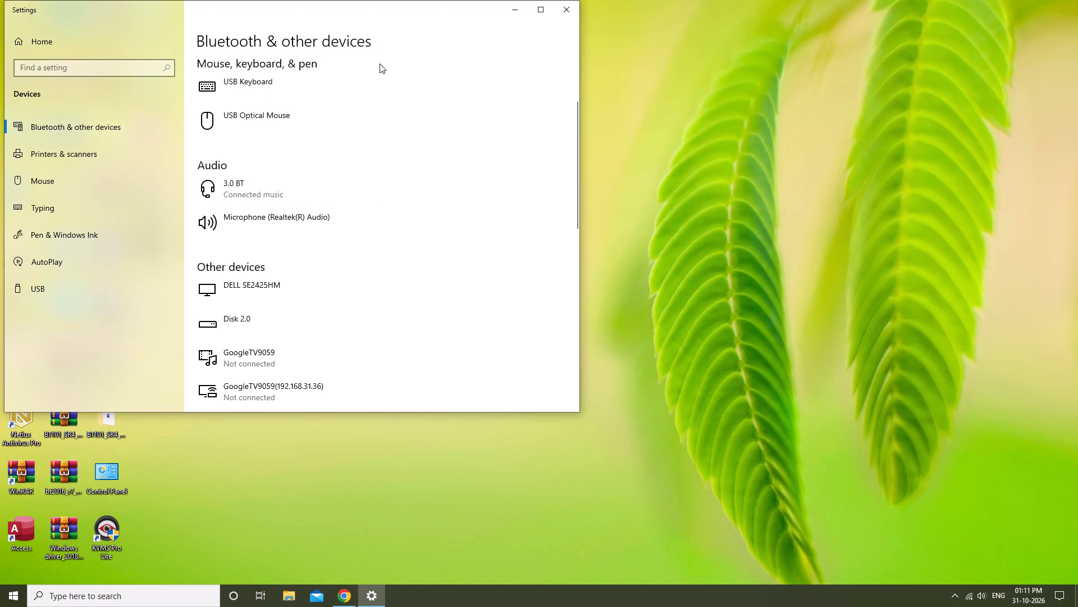
click(572, 8)
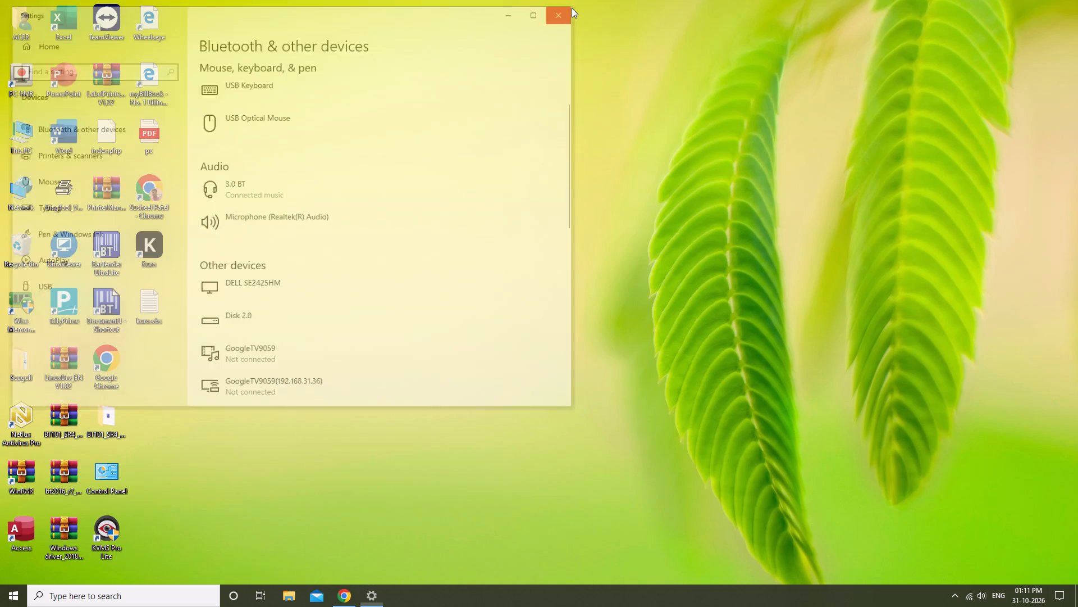
click(351, 594)
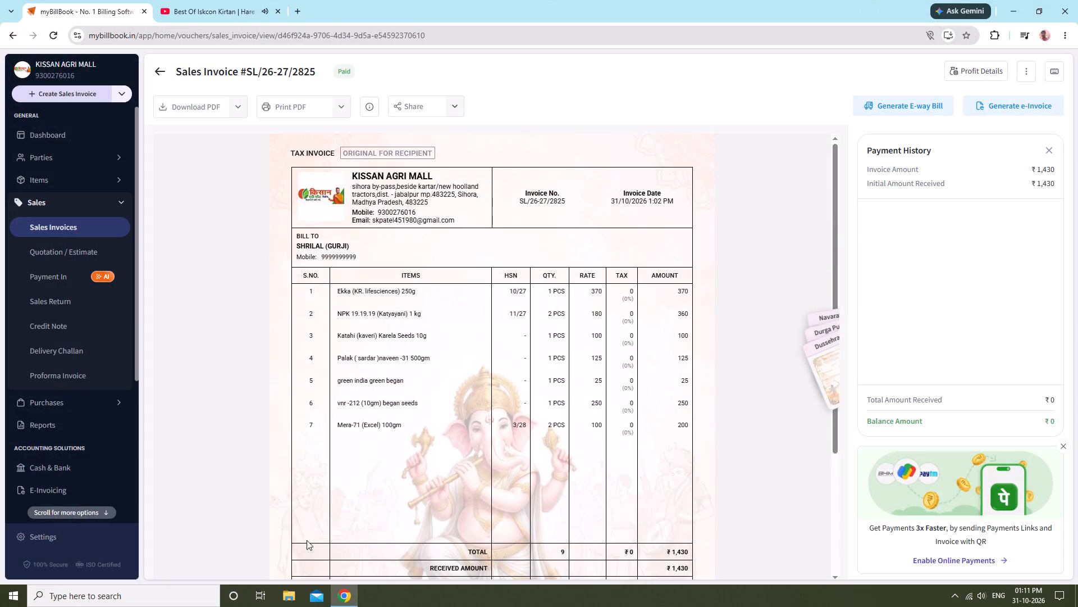
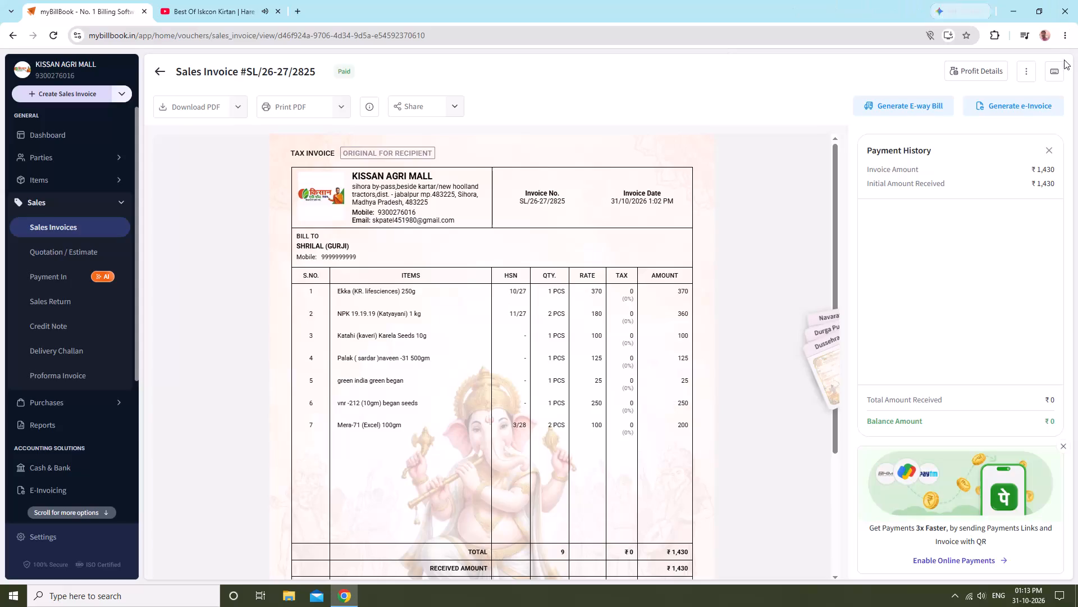
Edit sales invoice SL/26-27/2825, add an after-tax discount of ₹30, and update the invoice.
click(1021, 74)
click(960, 105)
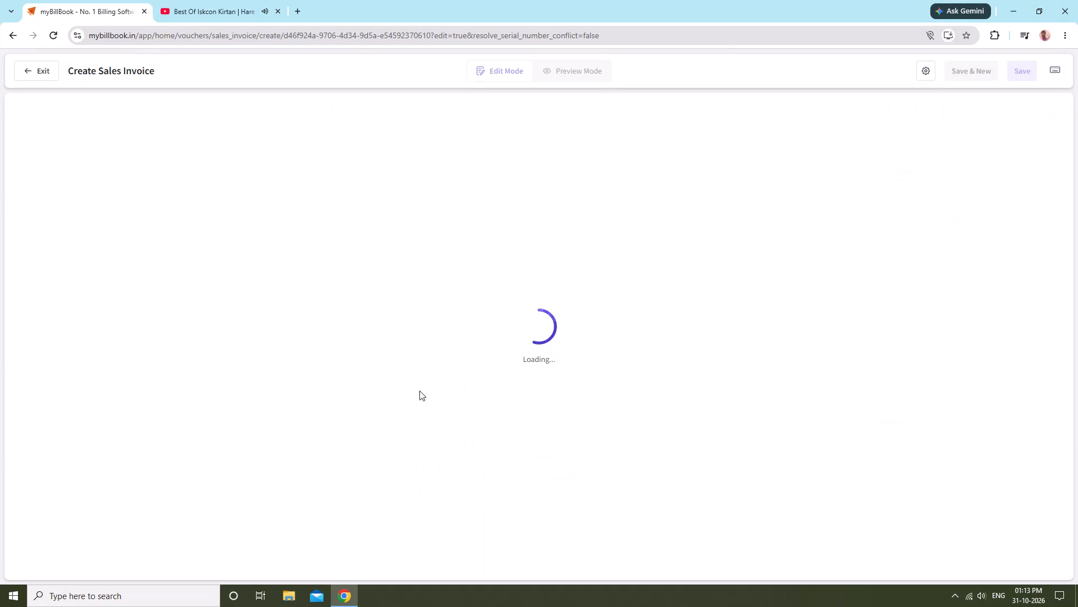
scroll(514, 386, down, 2)
scroll(676, 394, down, 6)
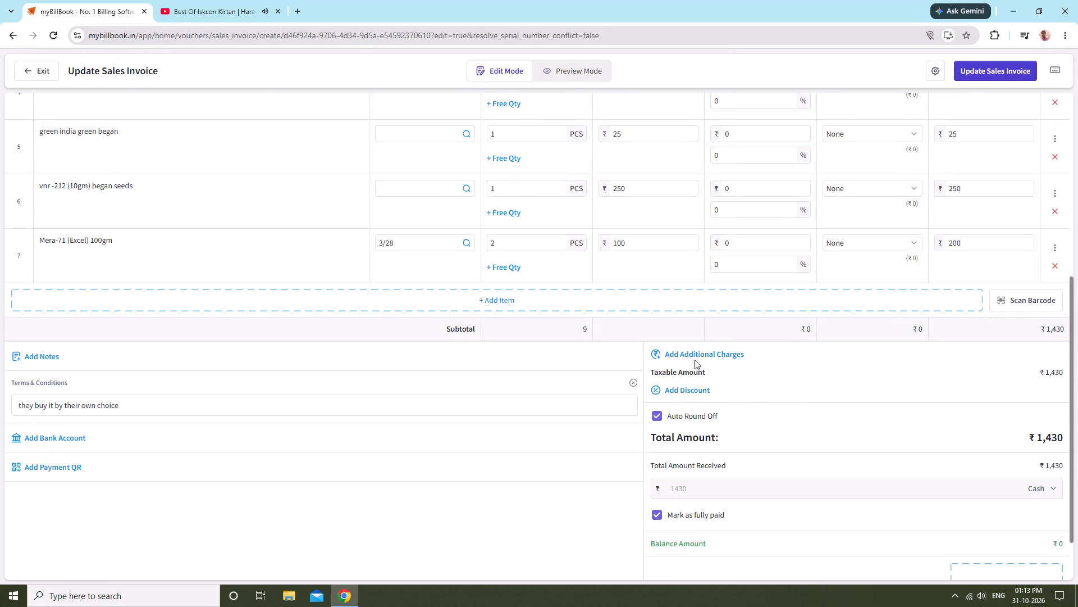
click(705, 392)
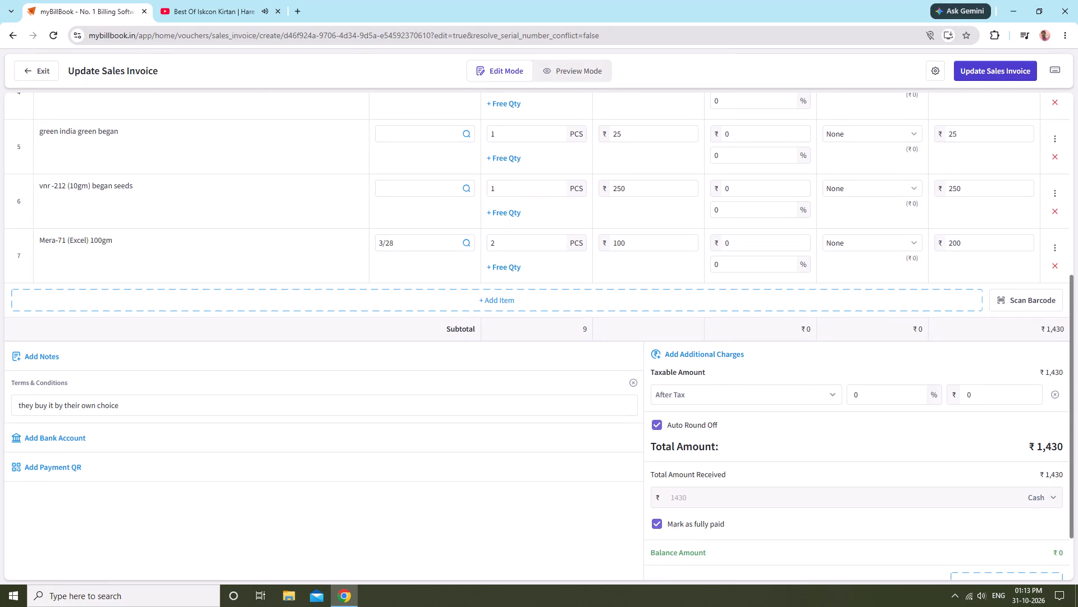
click(981, 392)
text(30)
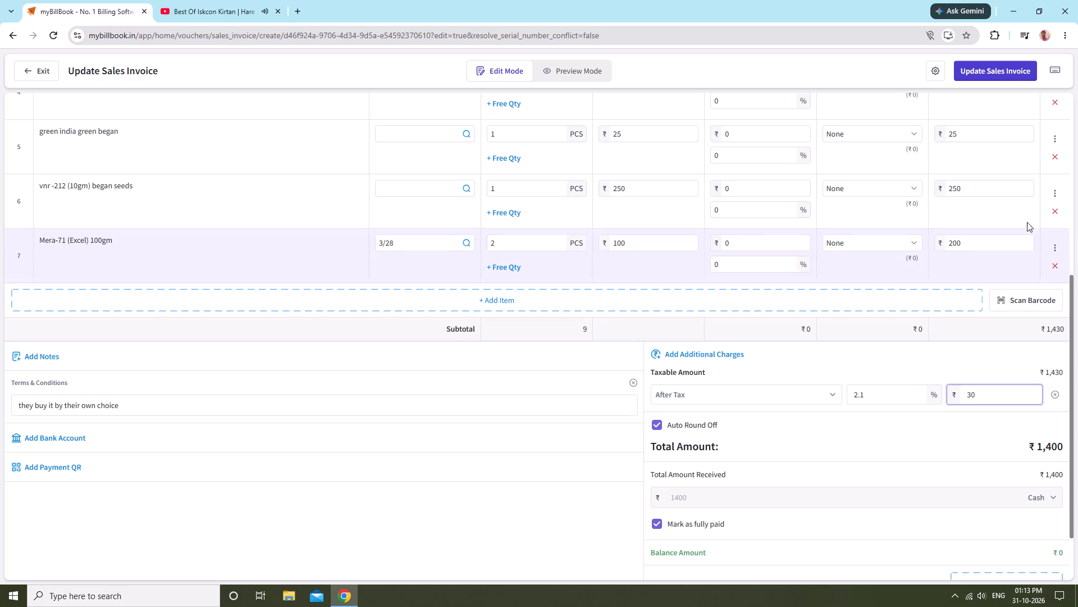
click(1014, 66)
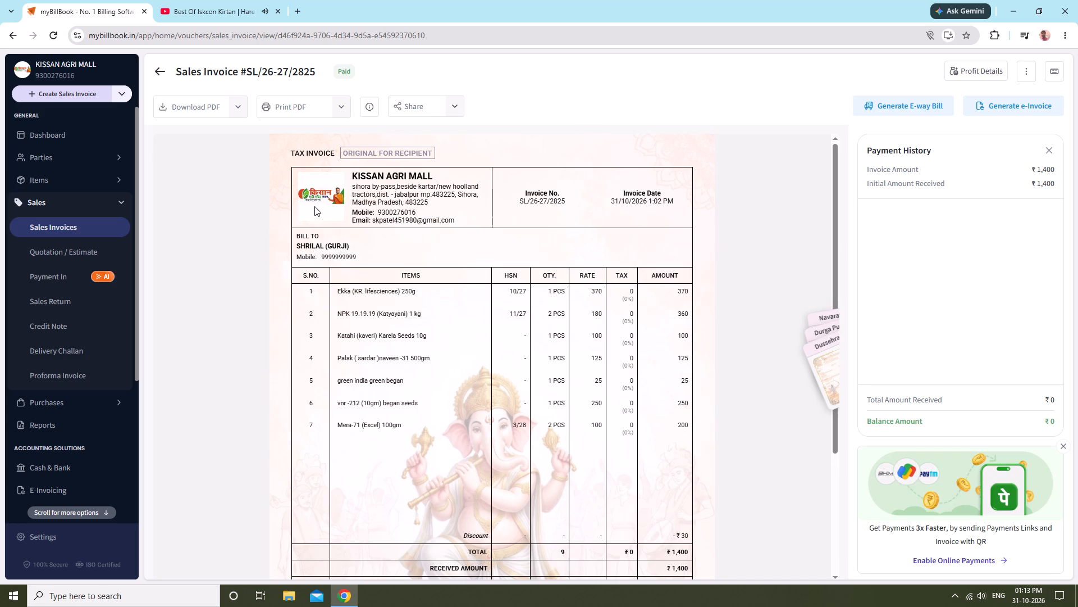
Switch to the YouTube kirtan video and raise the system headphone volume to 45.
click(202, 3)
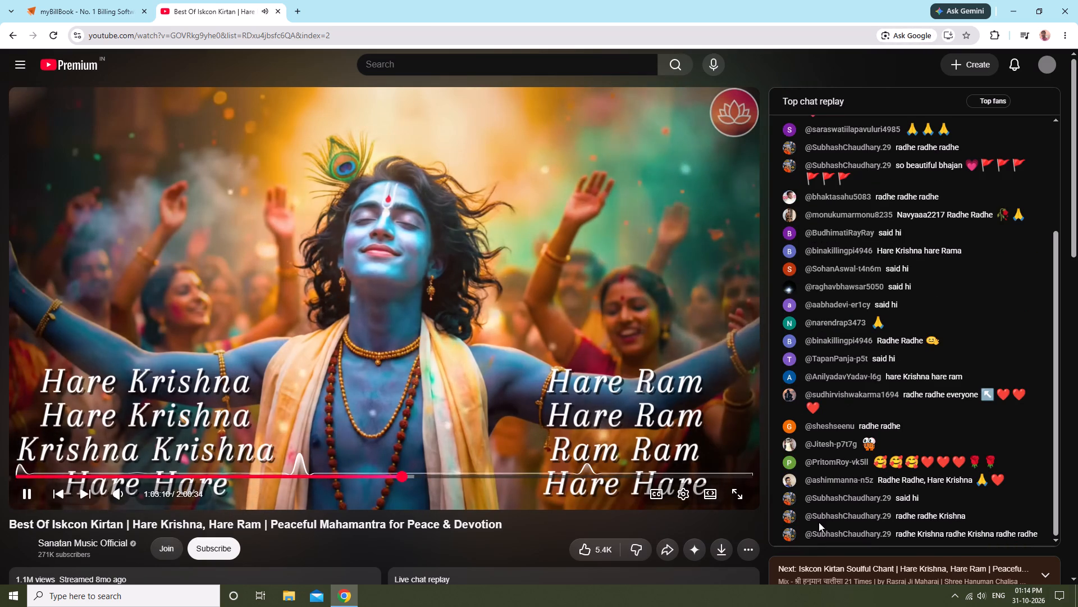
click(982, 604)
scroll(982, 604, up, 3)
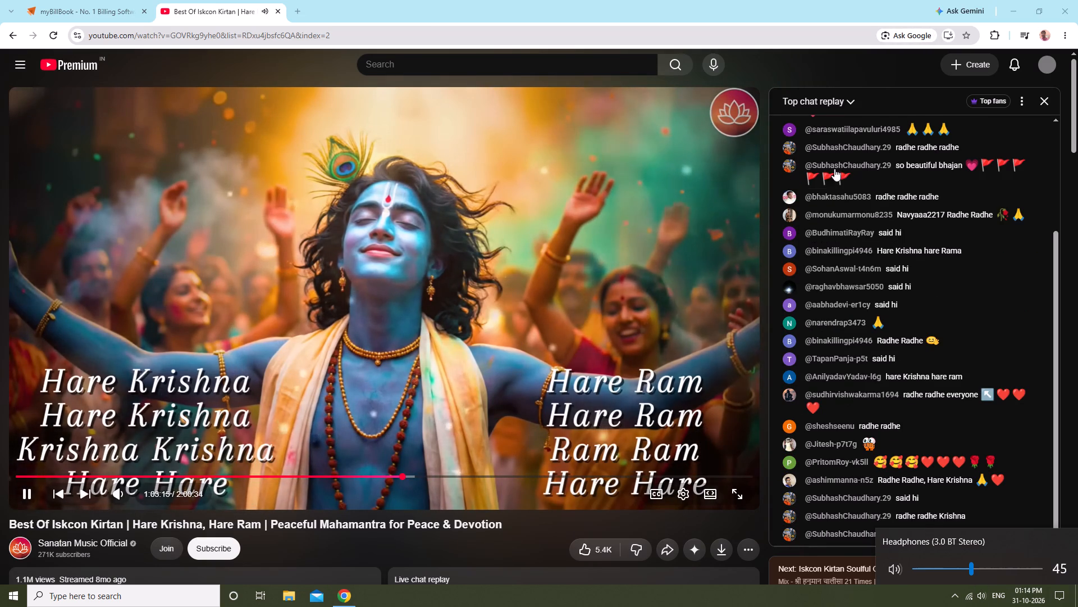
Close the live chat replay beside the kirtan video.
click(1042, 102)
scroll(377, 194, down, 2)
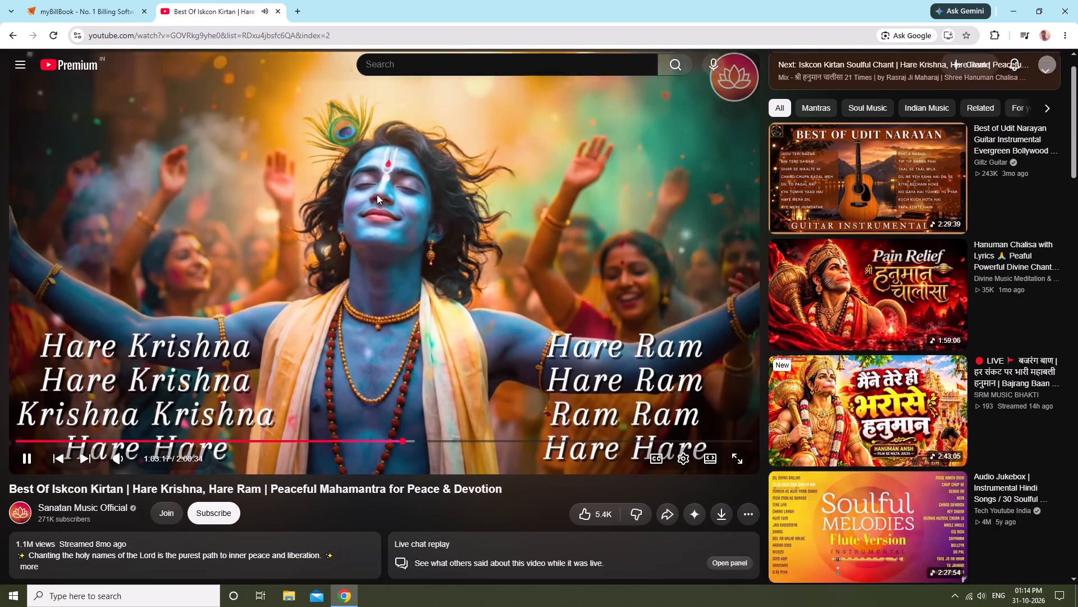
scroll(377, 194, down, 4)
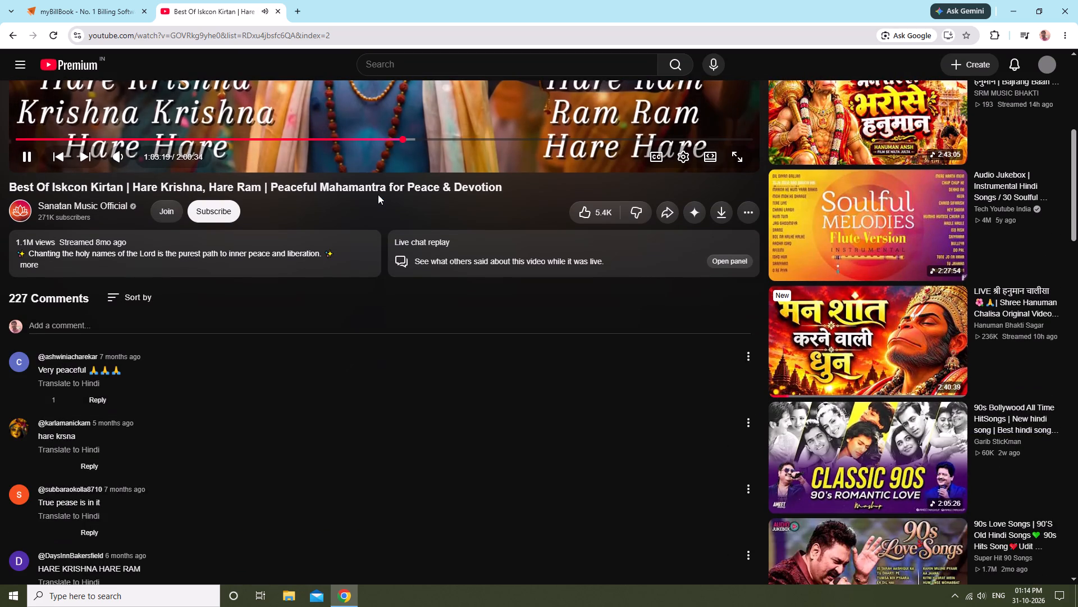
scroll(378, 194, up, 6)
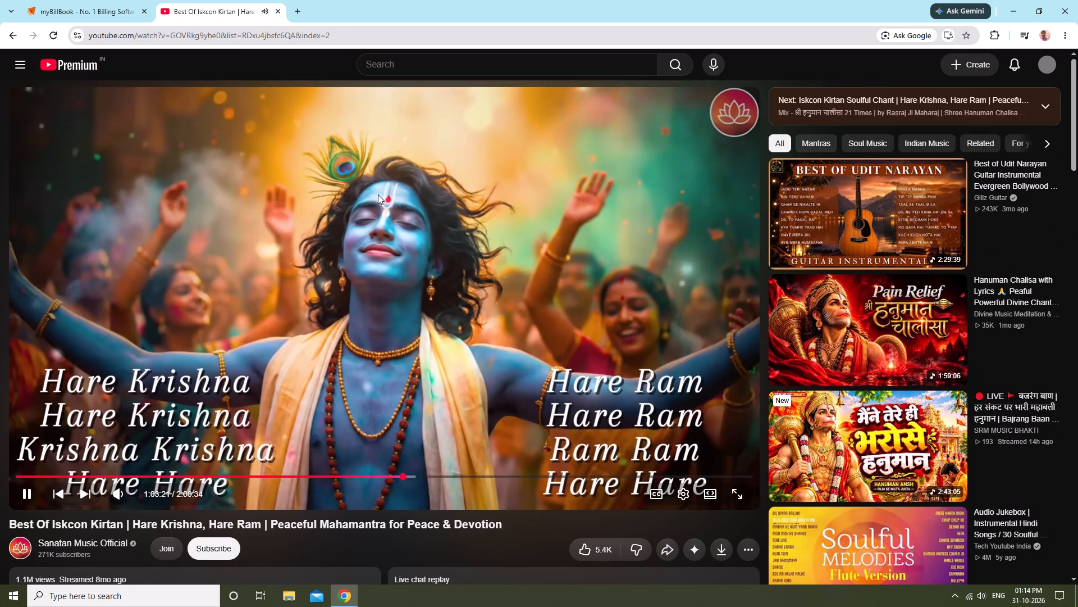
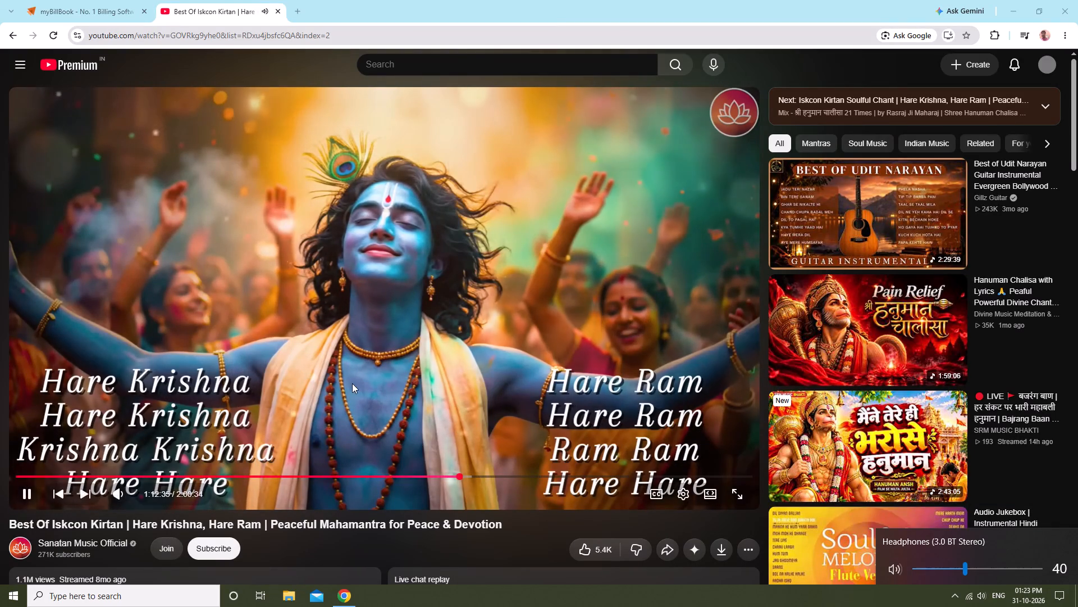
Lower the system headphone volume to 22.
scroll(933, 579, down, 1)
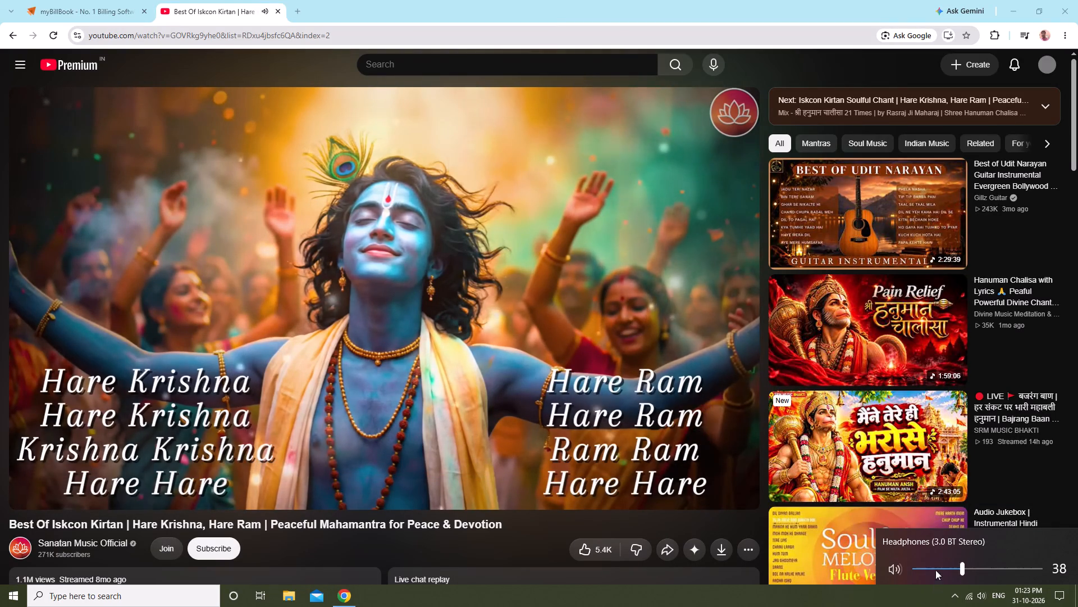
scroll(935, 570, down, 4)
scroll(937, 524, down, 2)
scroll(826, 495, down, 2)
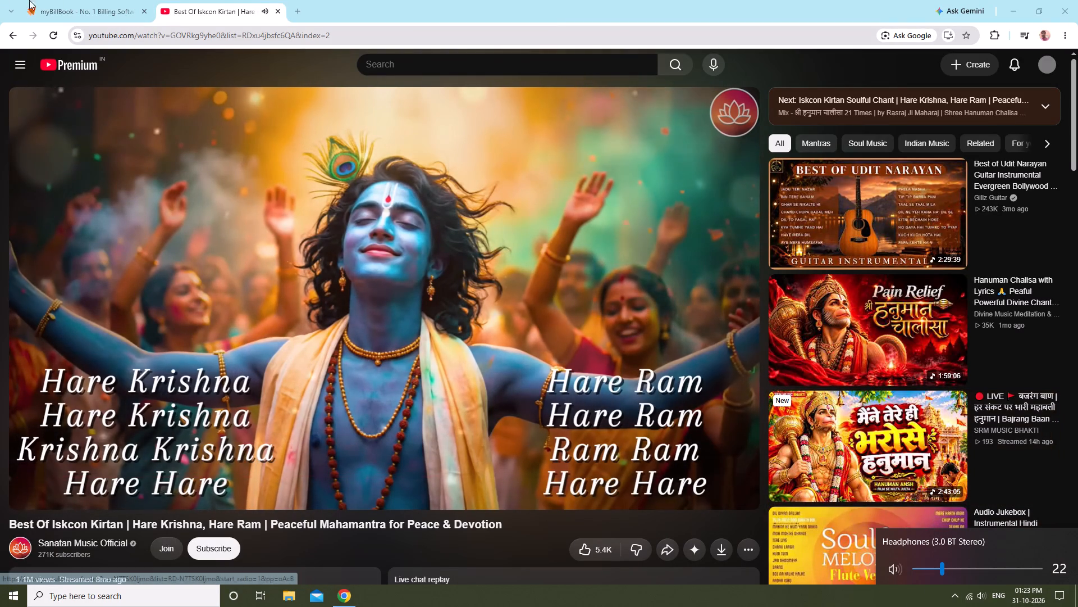
Switch back to sales invoice SL/26-27/2825 in myBillBook.
click(67, 0)
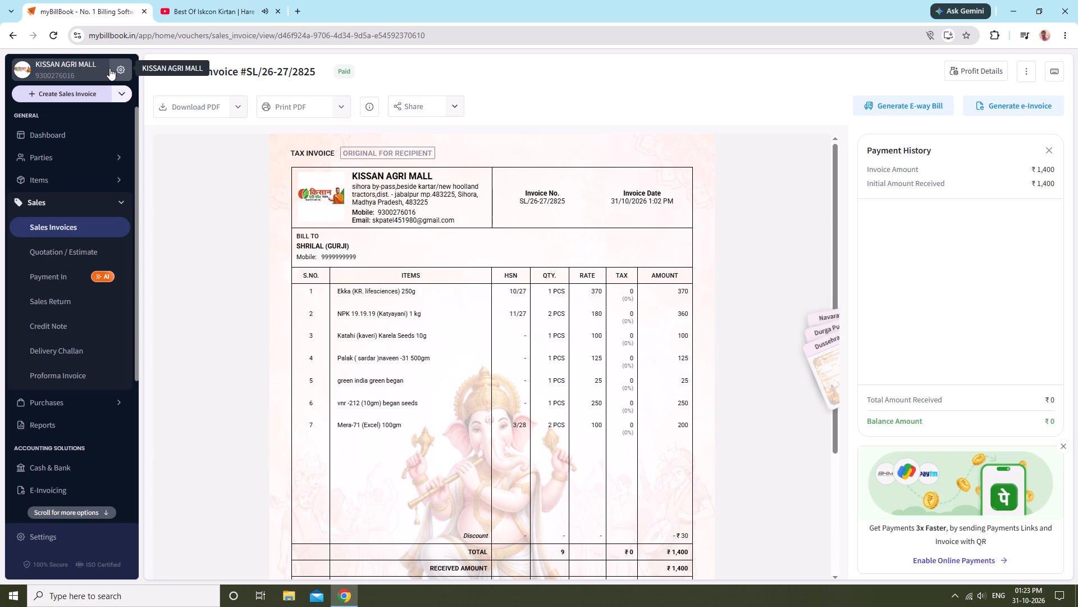
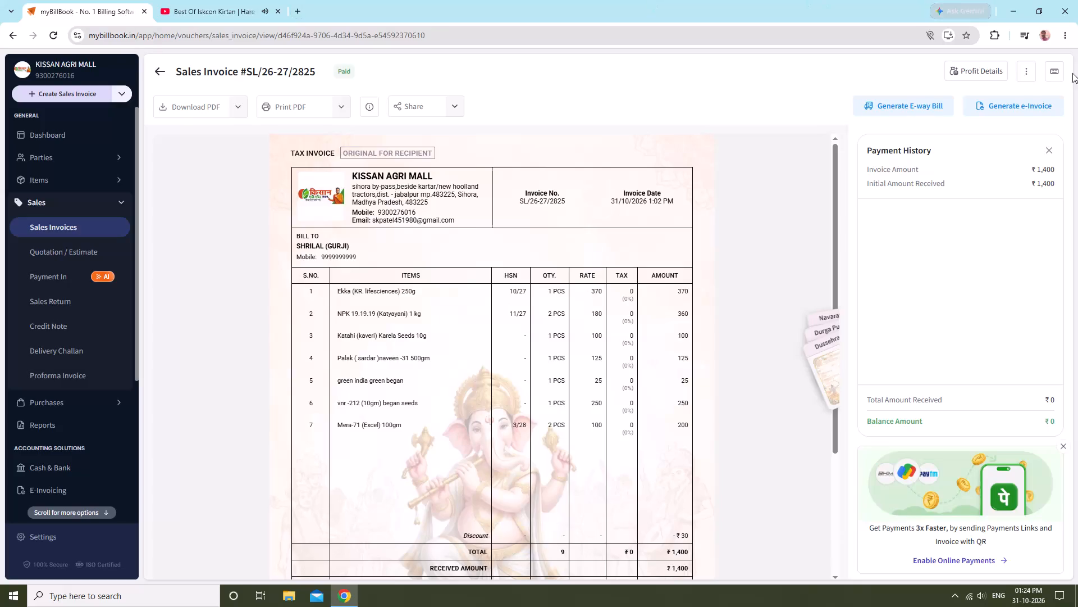
Open invoice SL/26-27/2825 for editing and remove the NPK 19.19.19 (Katyayani) 1 kg item.
click(1028, 74)
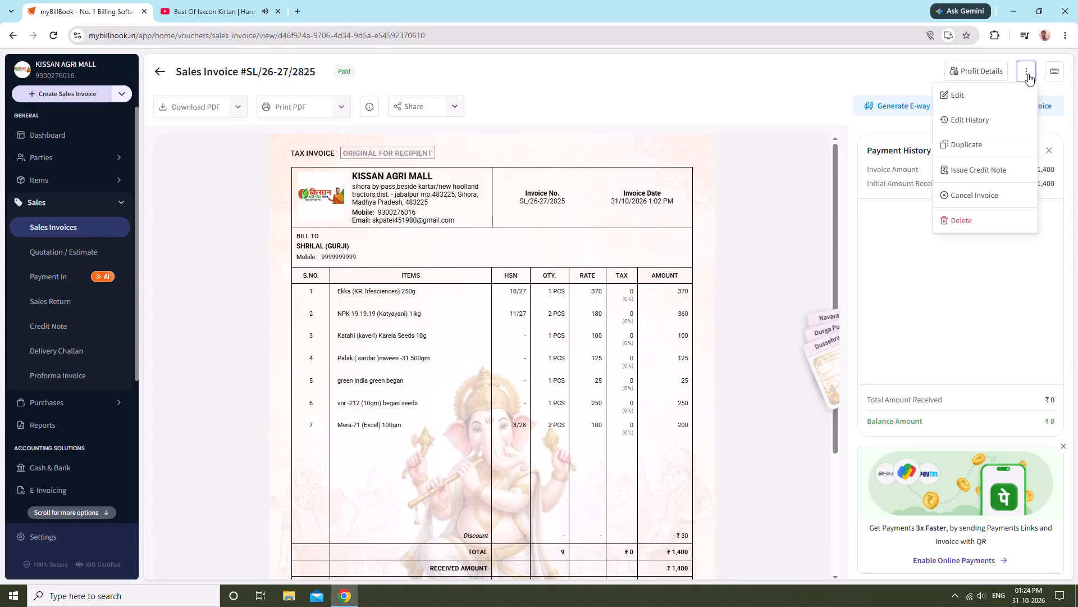
click(989, 96)
scroll(561, 309, down, 1)
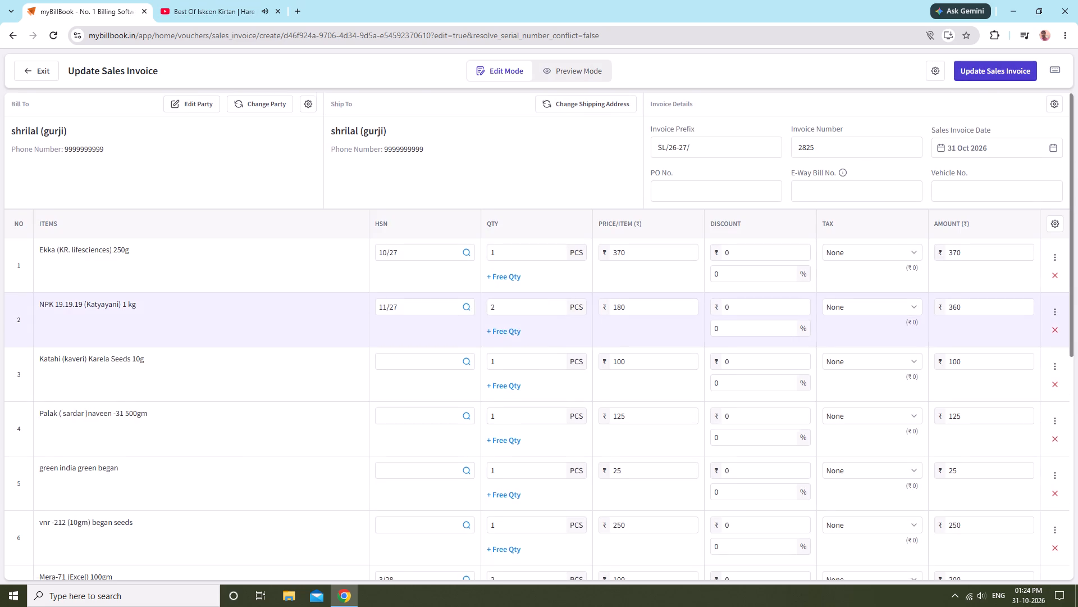
scroll(561, 309, down, 2)
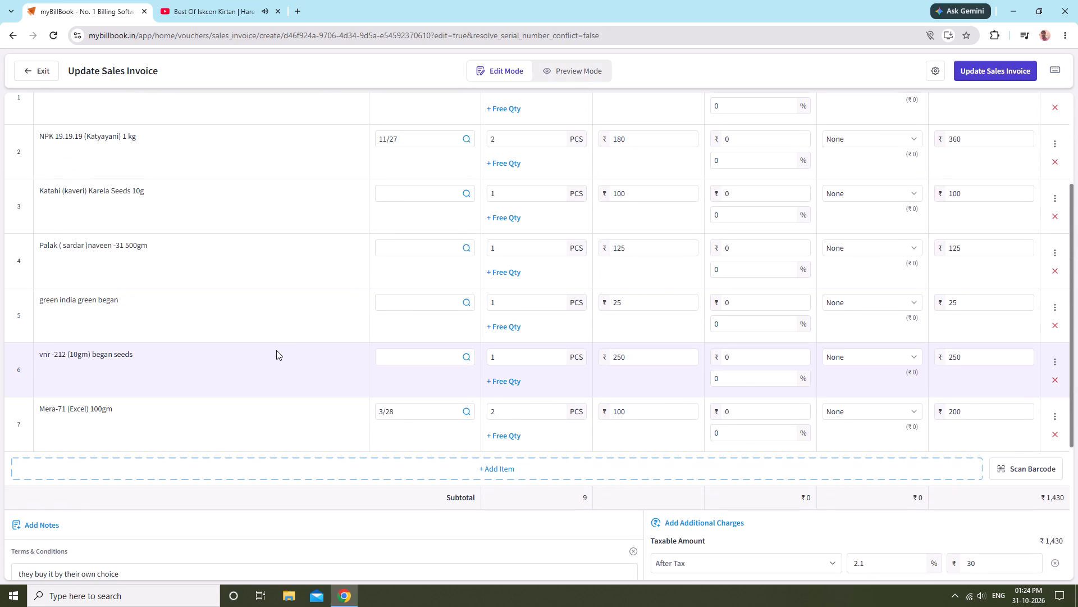
scroll(276, 351, up, 1)
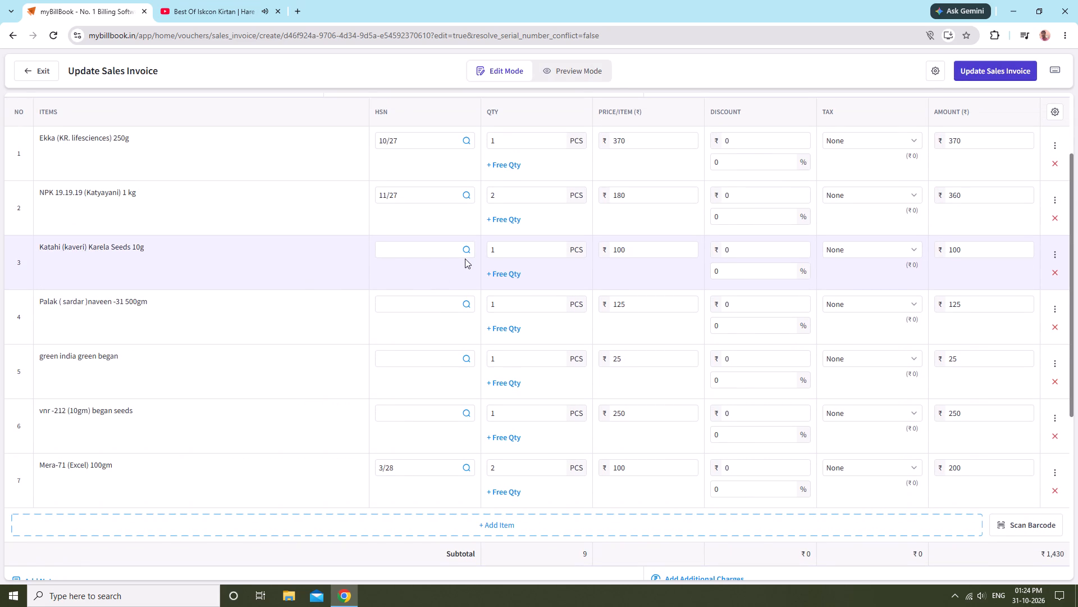
click(1054, 218)
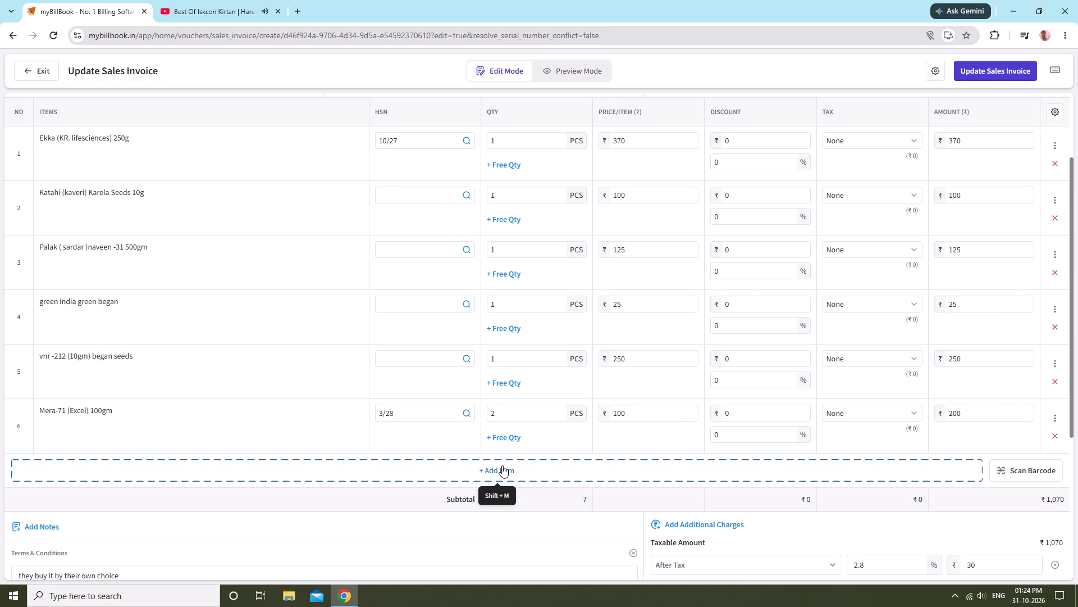
Search the items for "fanta" and add one Fantac, PGR (coromandal) 250 ml to the bill.
click(501, 464)
text(fantav)
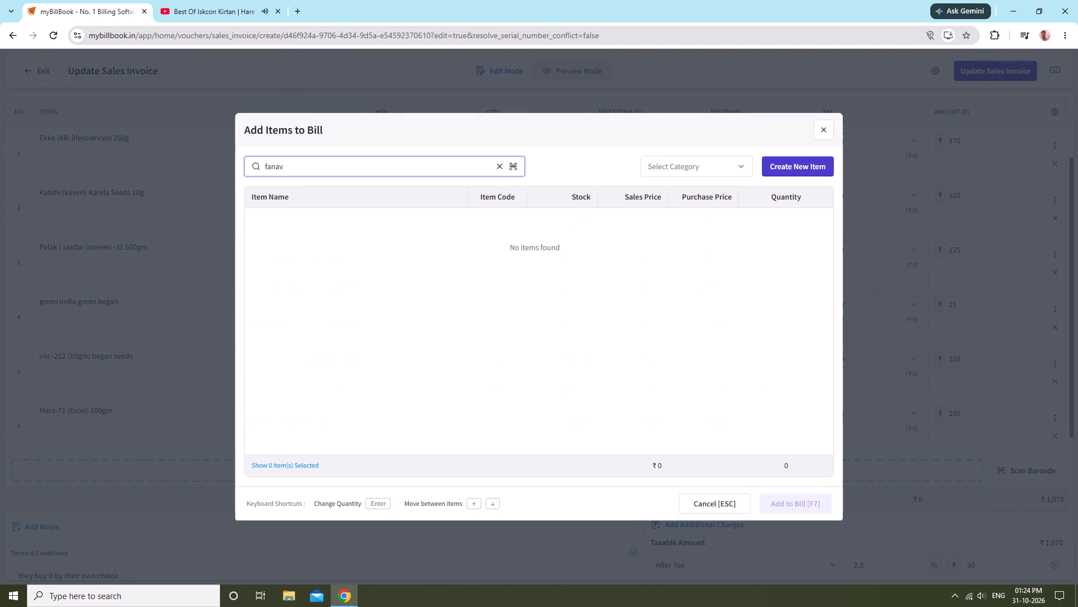
key(BackSpace)
key(c)
key(BackSpace)
key(BackSpace)
key(BackSpace)
key(BackSpace)
key(BackSpace)
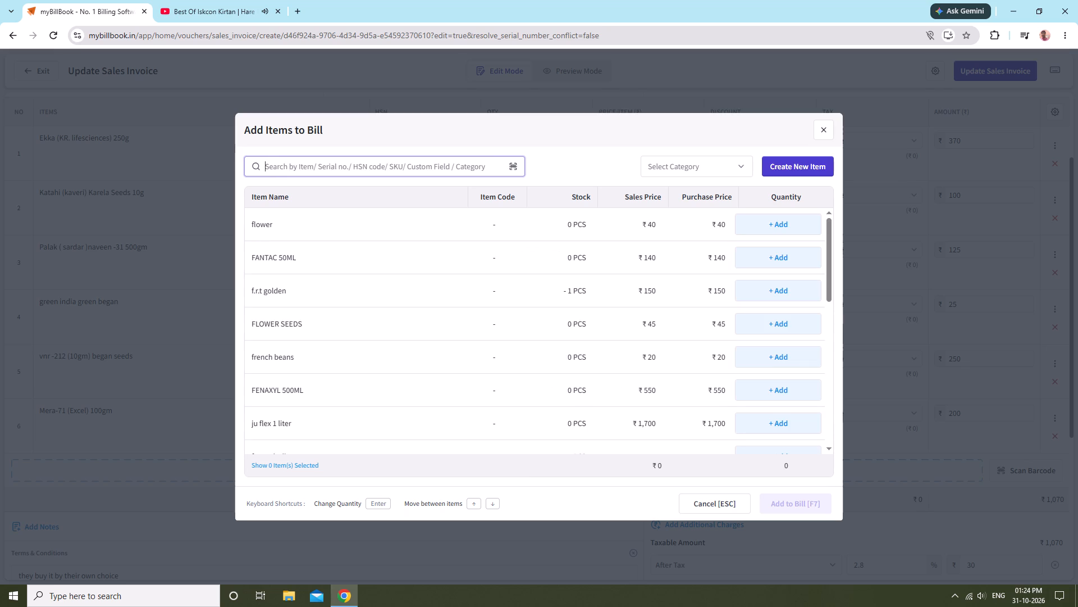
key(f)
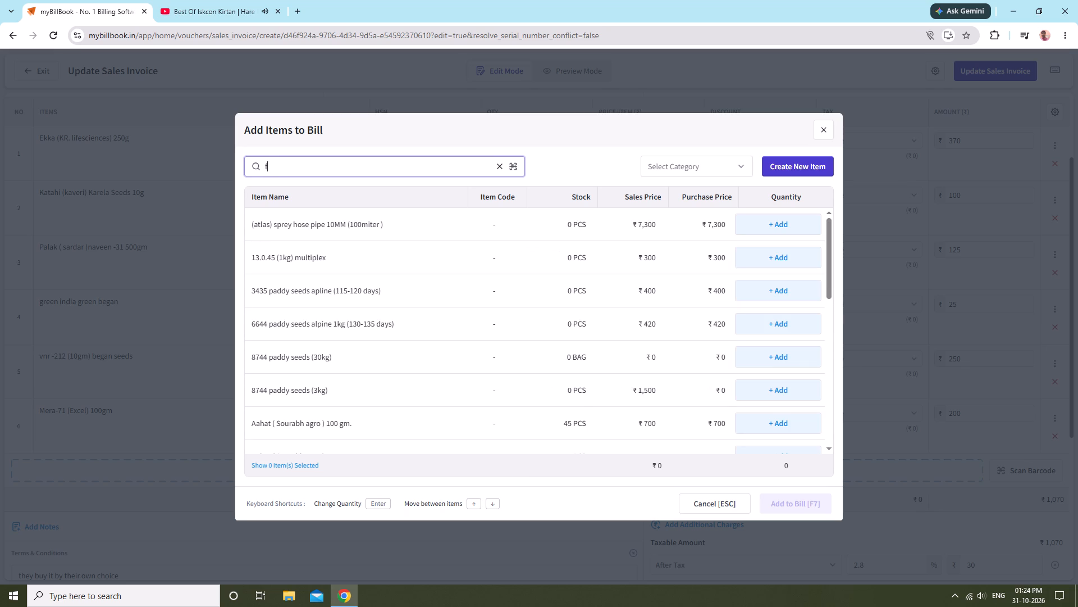
text(en)
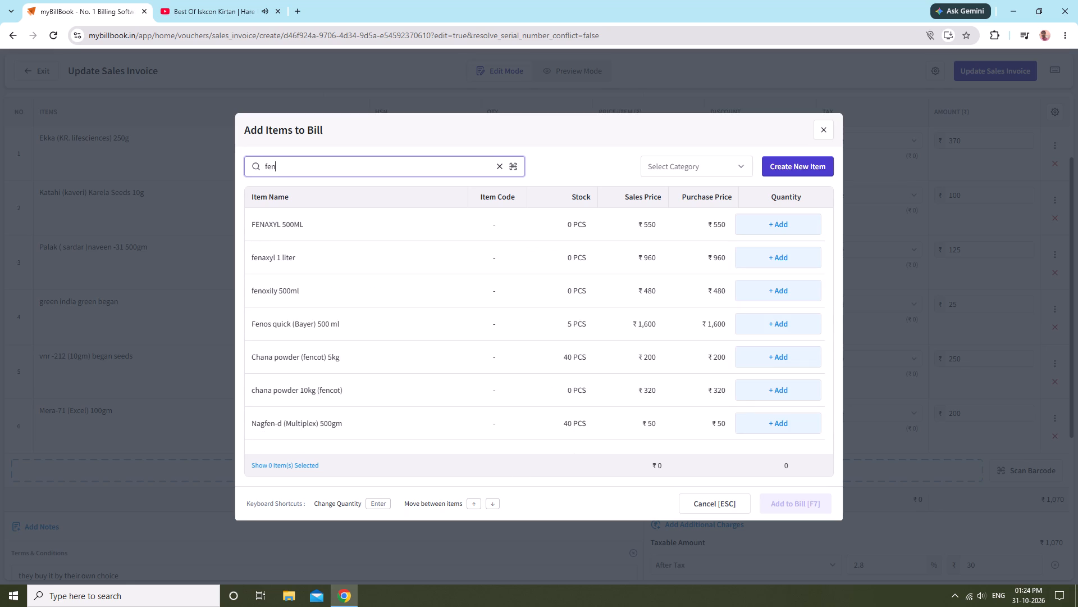
text(ta)
key(BackSpace)
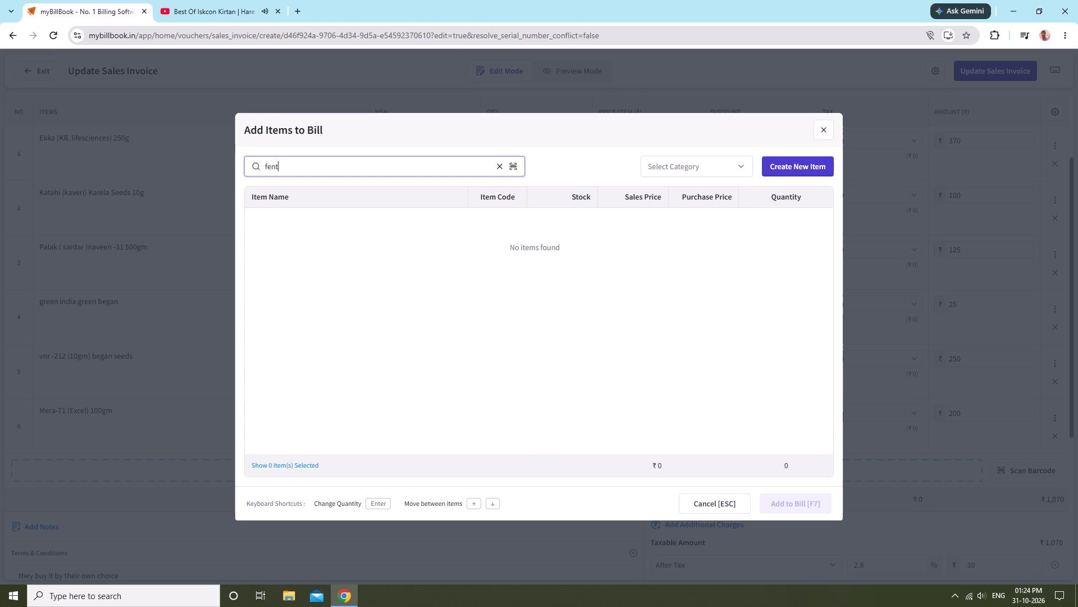
key(BackSpace)
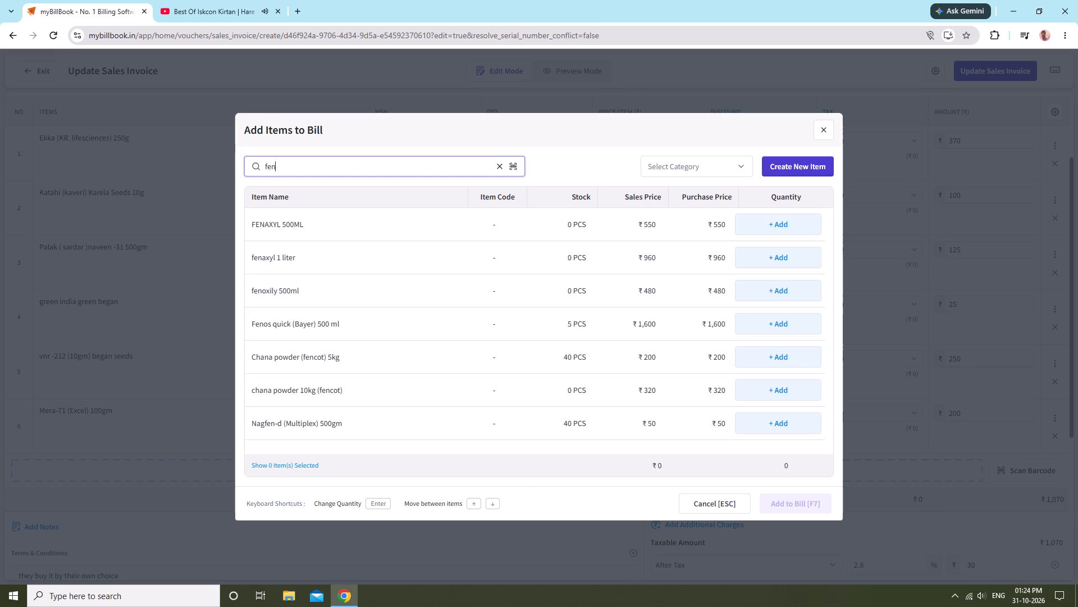
key(BackSpace)
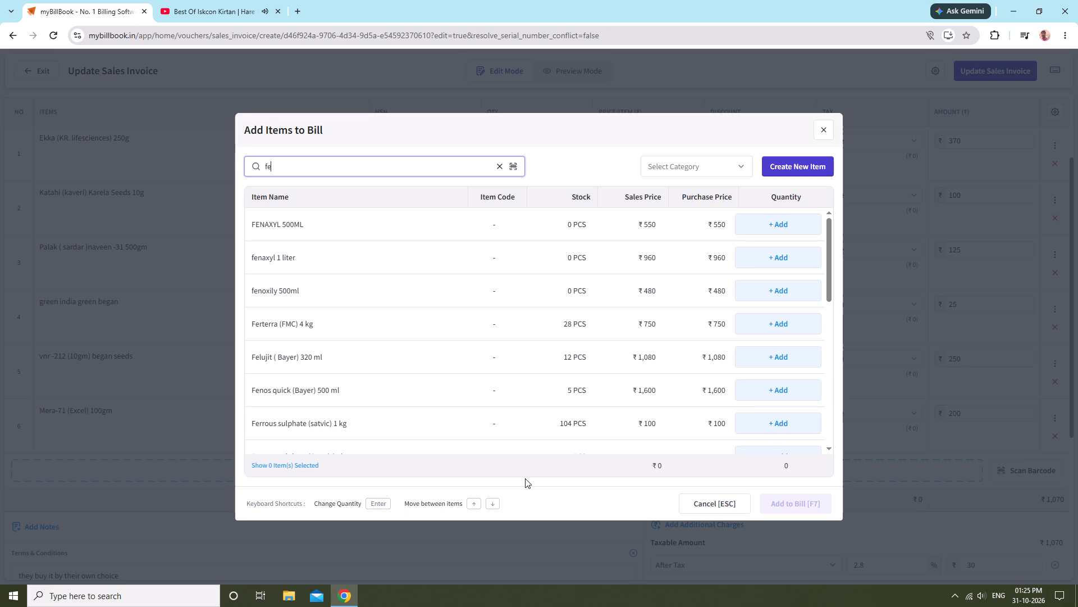
key(BackSpace)
key(BackSpace)
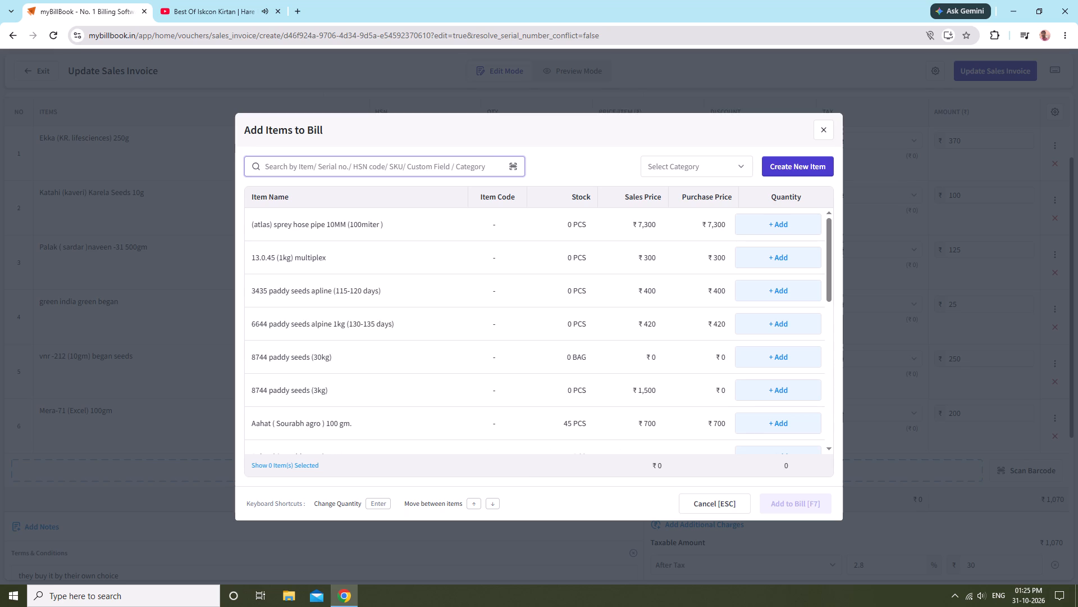
text(fanta)
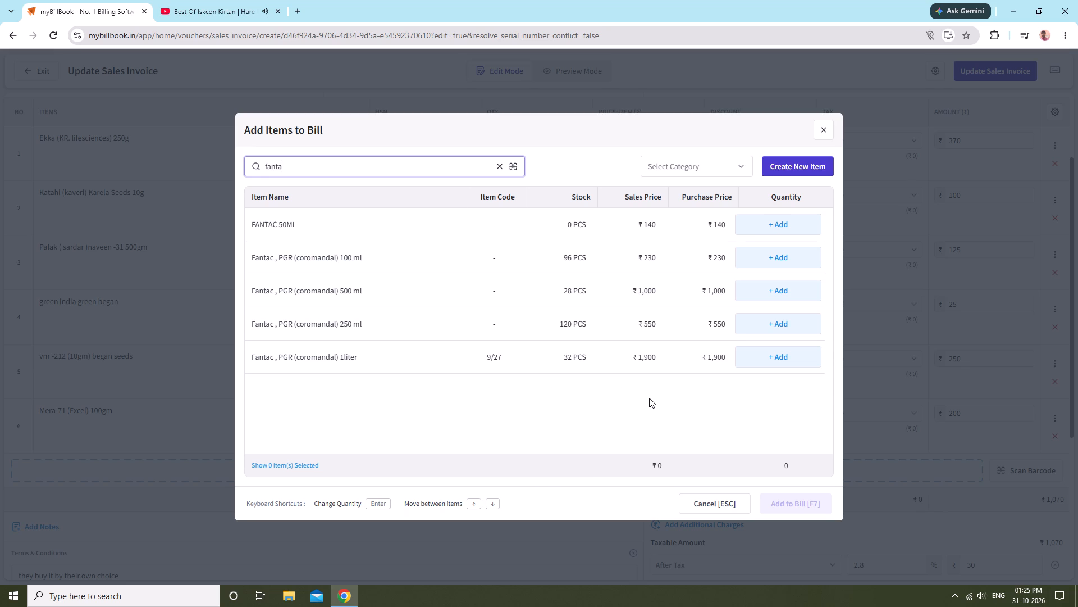
click(769, 327)
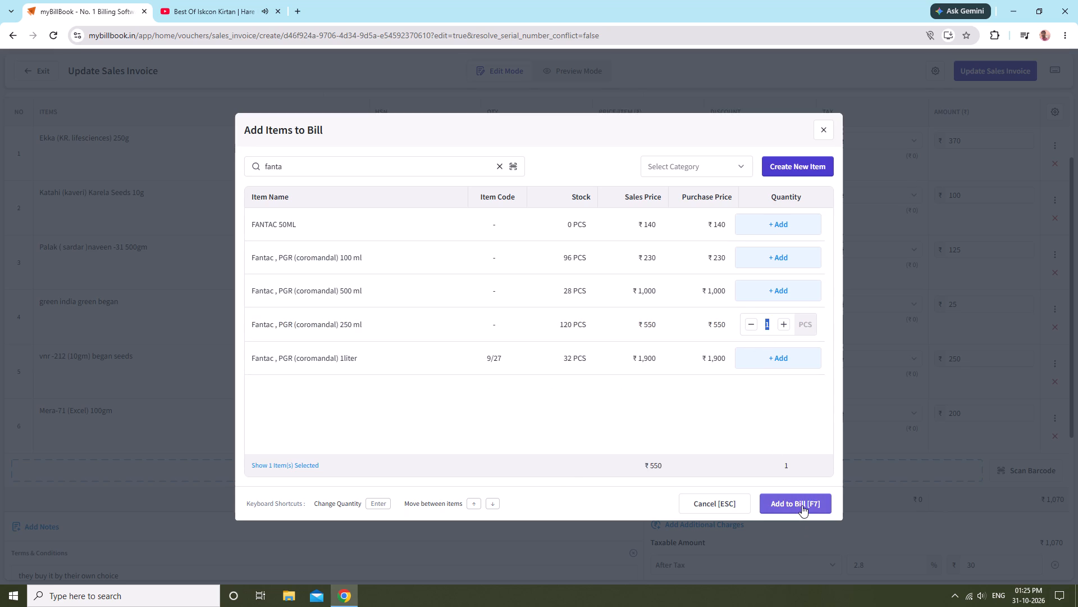
click(802, 505)
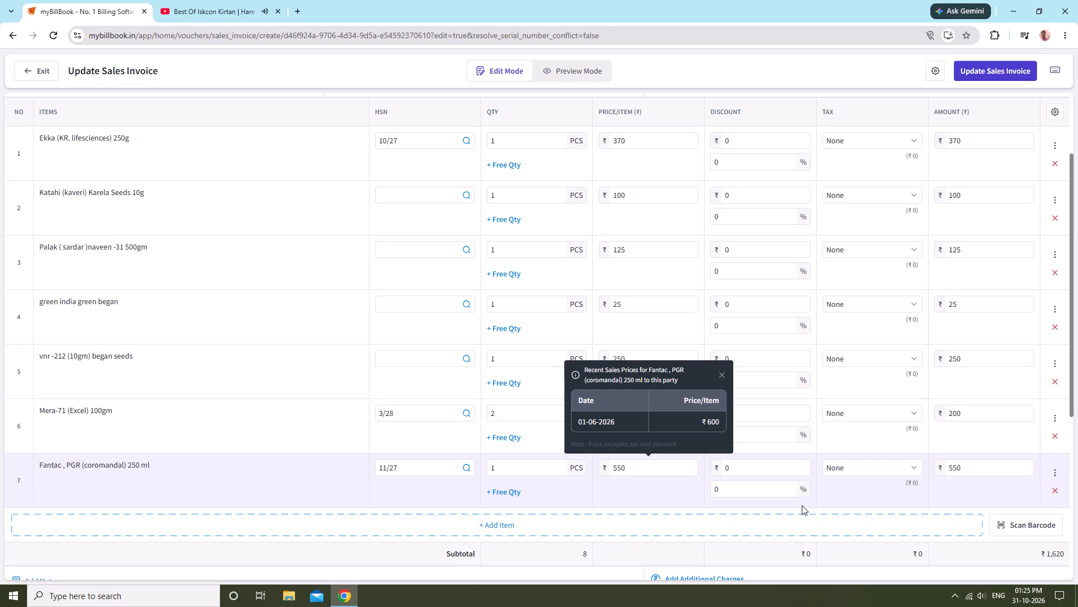
Check the item rows and payment totals, and save the updated sales invoice.
scroll(802, 505, down, 1)
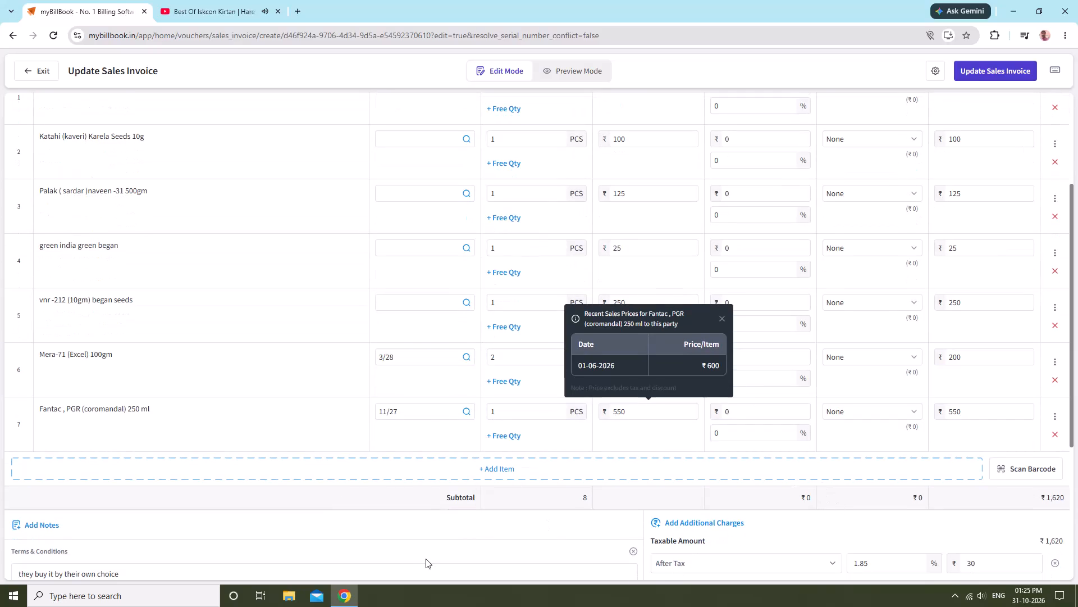
scroll(463, 595, down, 1)
scroll(817, 436, down, 2)
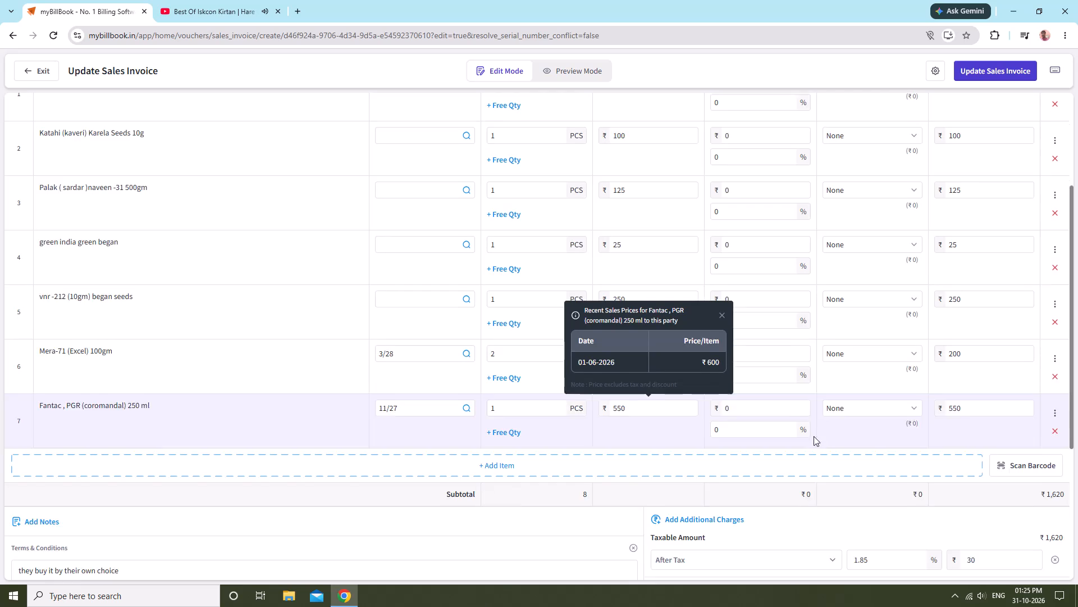
scroll(814, 436, down, 1)
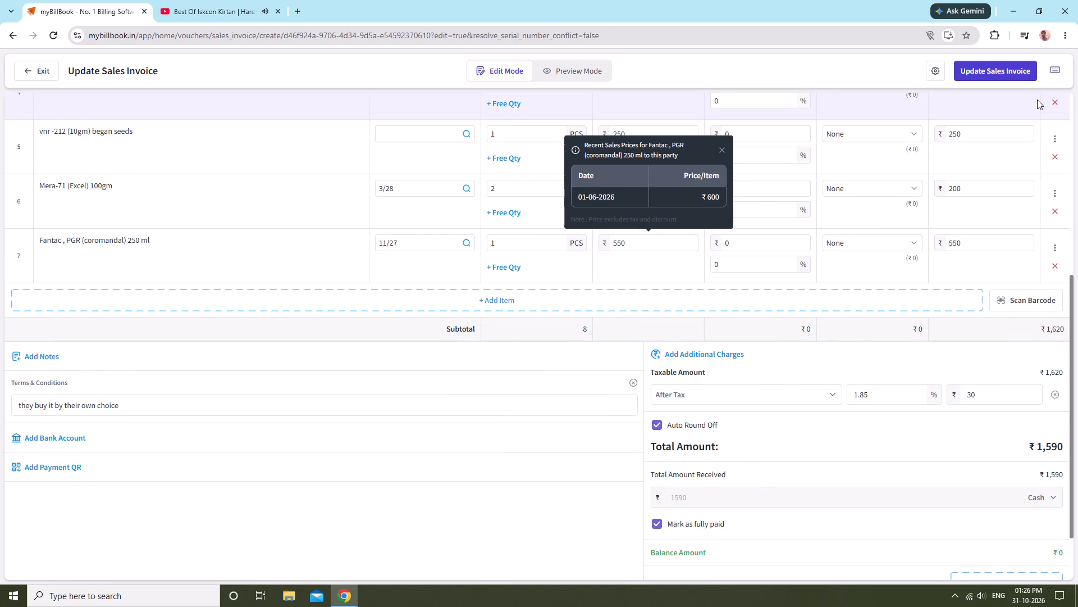
scroll(911, 460, up, 2)
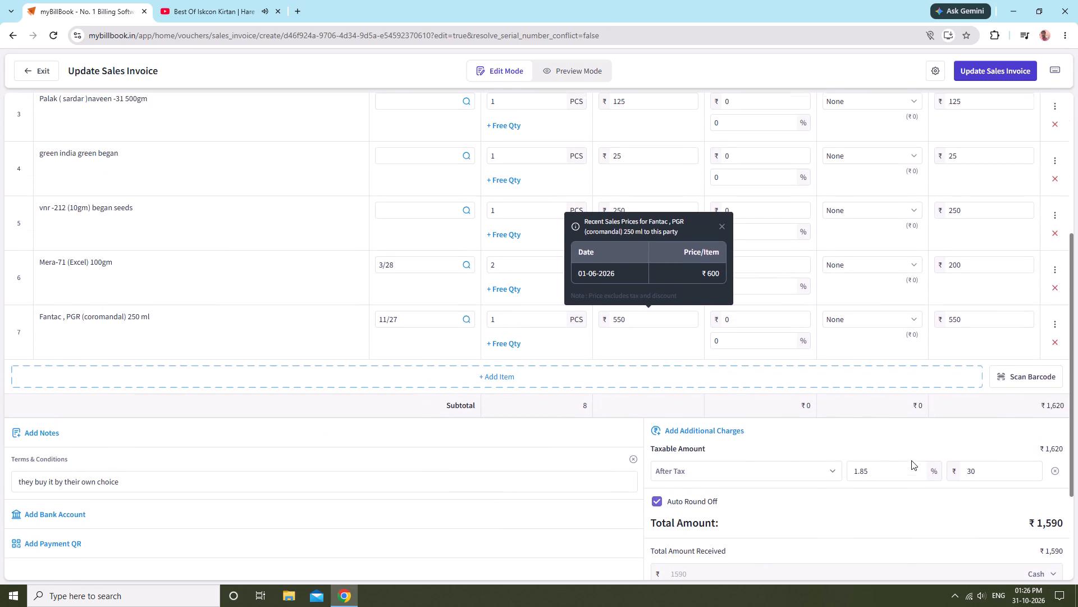
scroll(911, 460, down, 2)
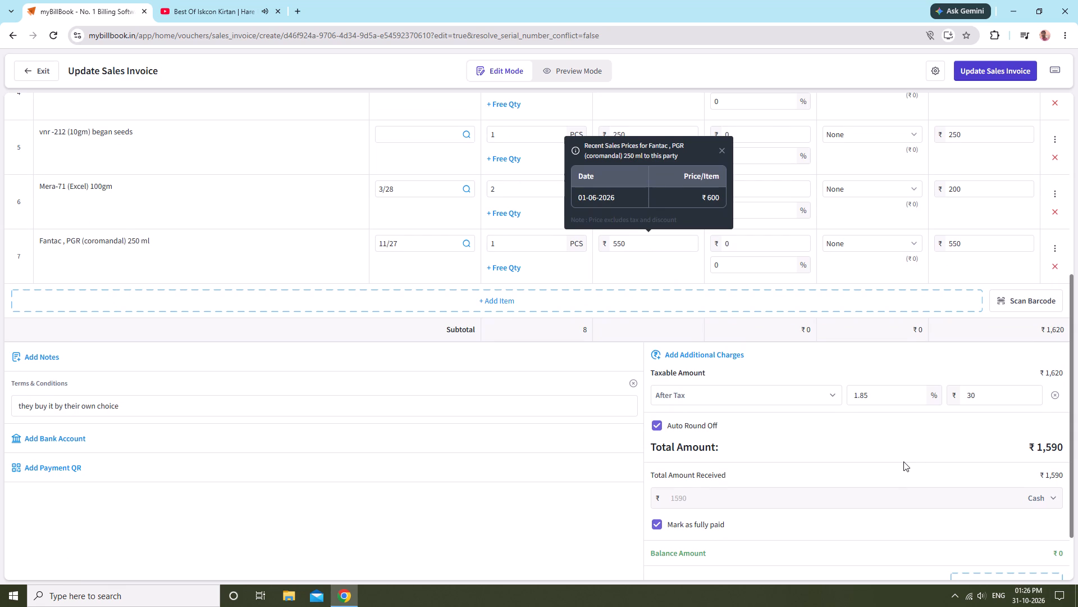
click(1007, 69)
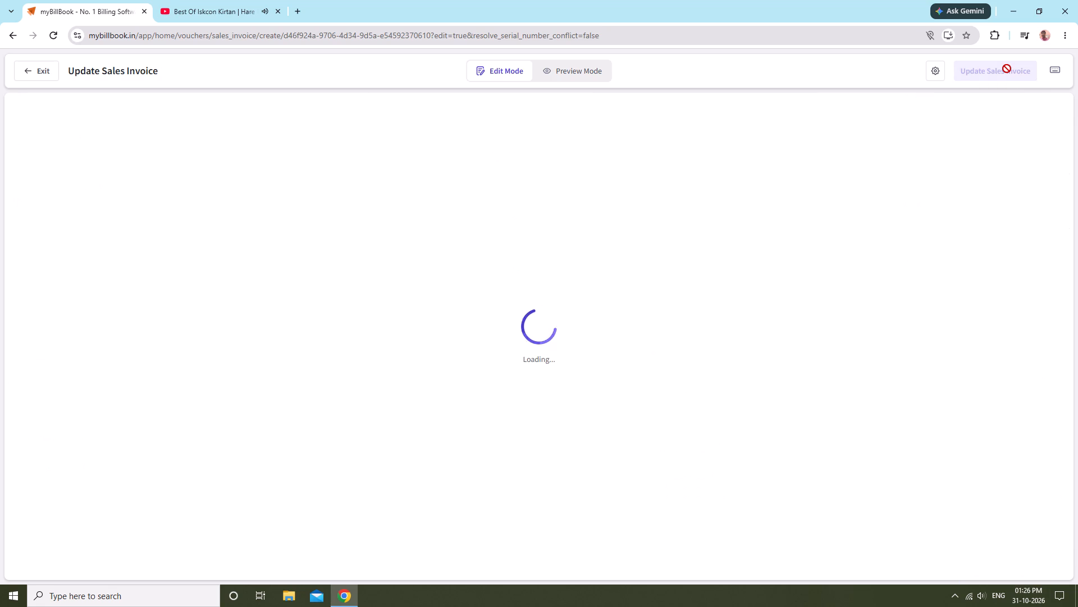
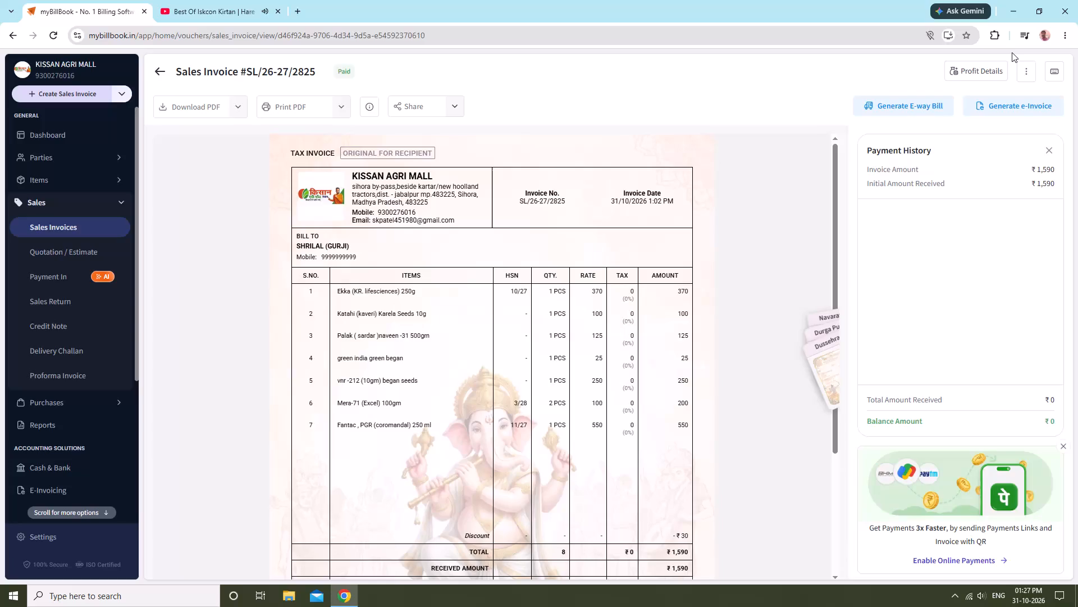
Print one black-and-white copy of sales invoice SL/26-27/2825 on the HP Smart Tank 530 series printer.
click(302, 107)
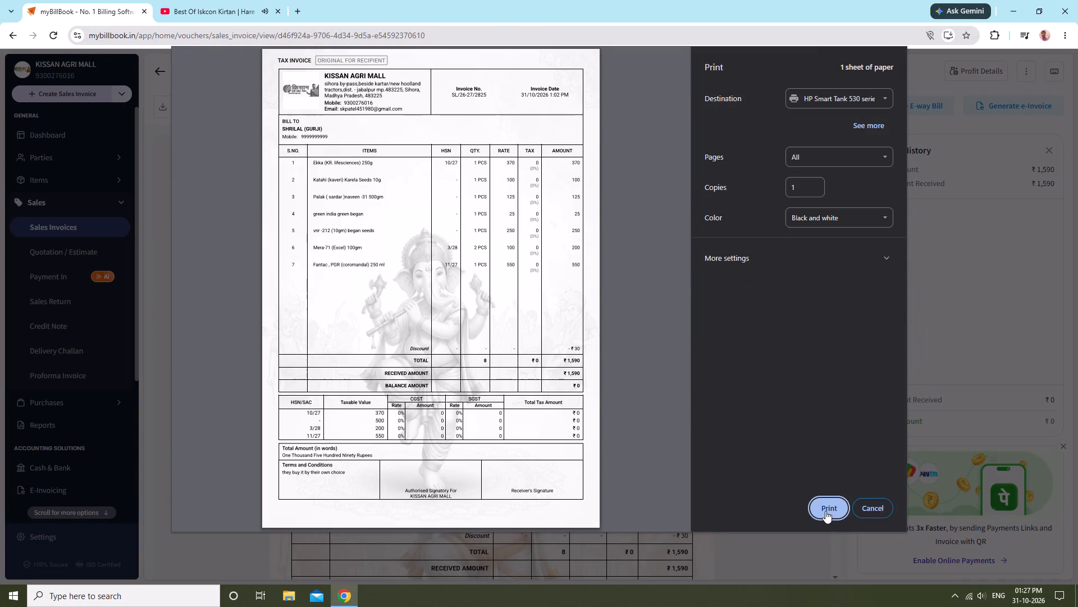
click(825, 511)
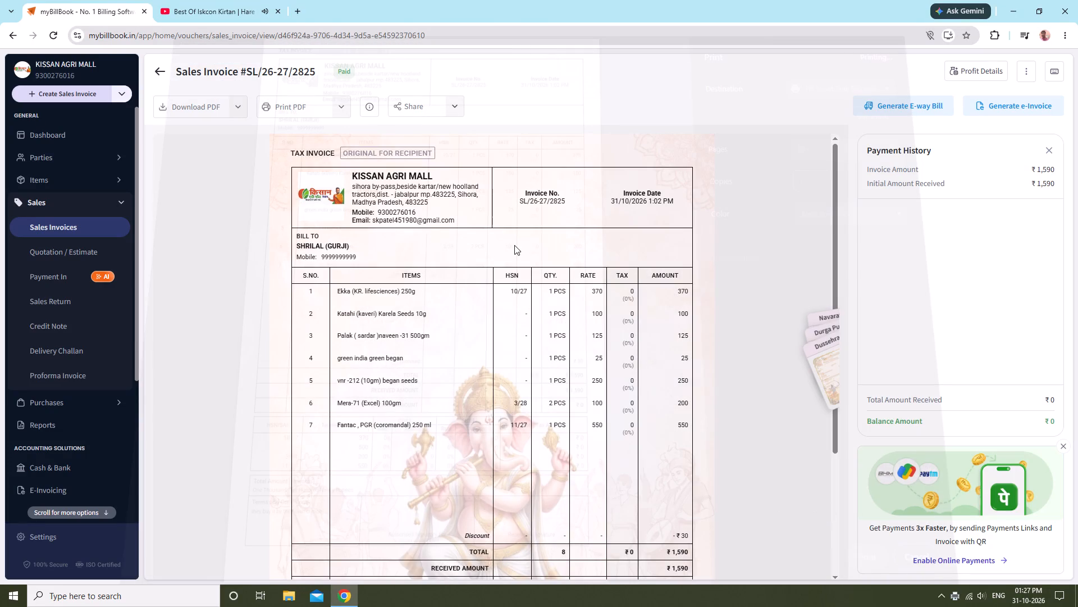
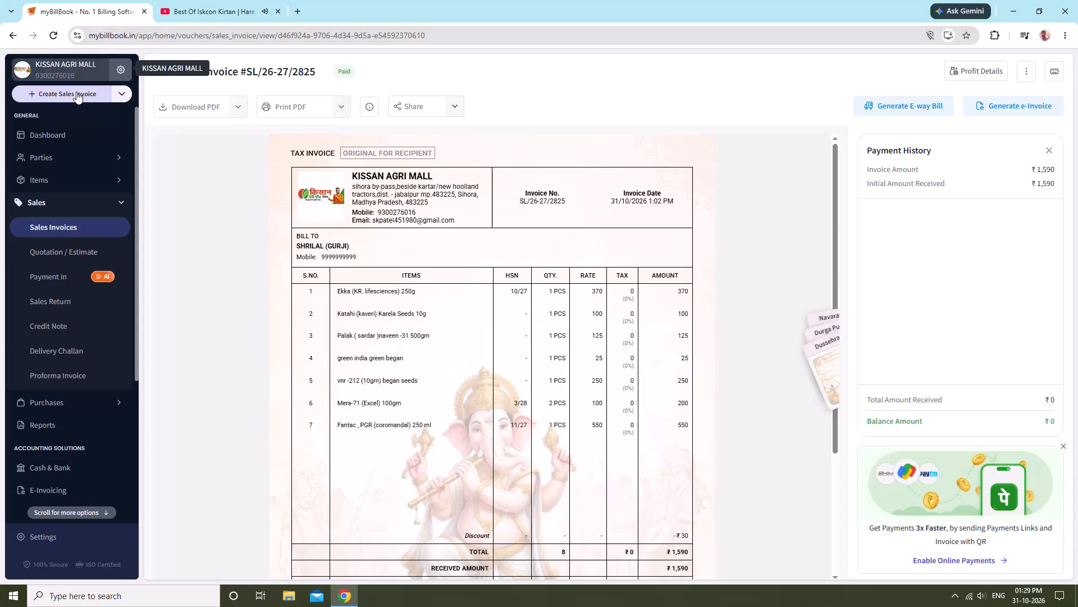
Start a new blank sales invoice following the printed invoice SL/26-27/2825.
click(76, 96)
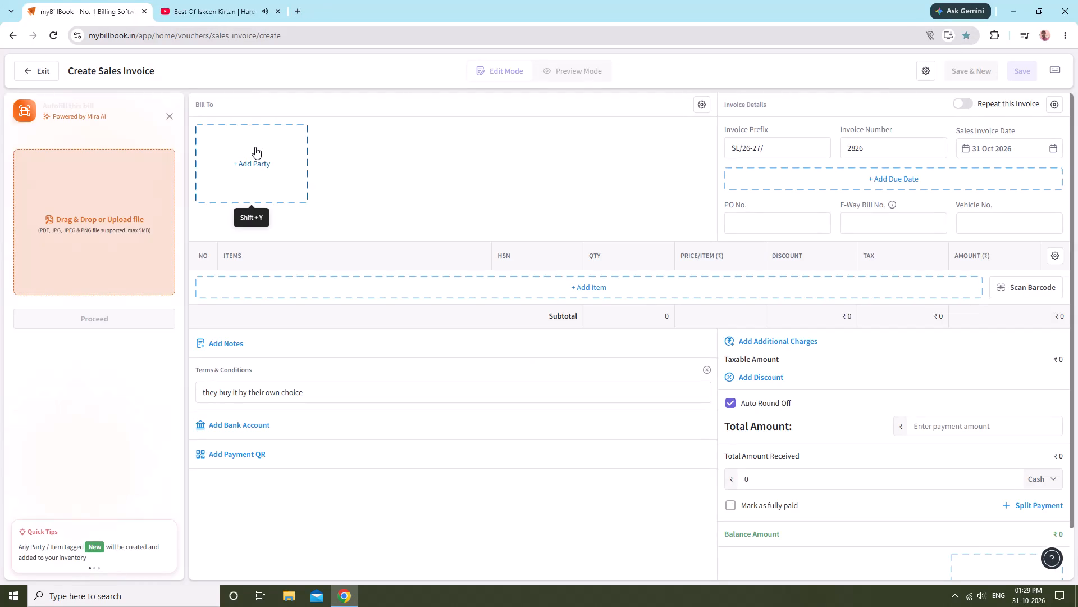
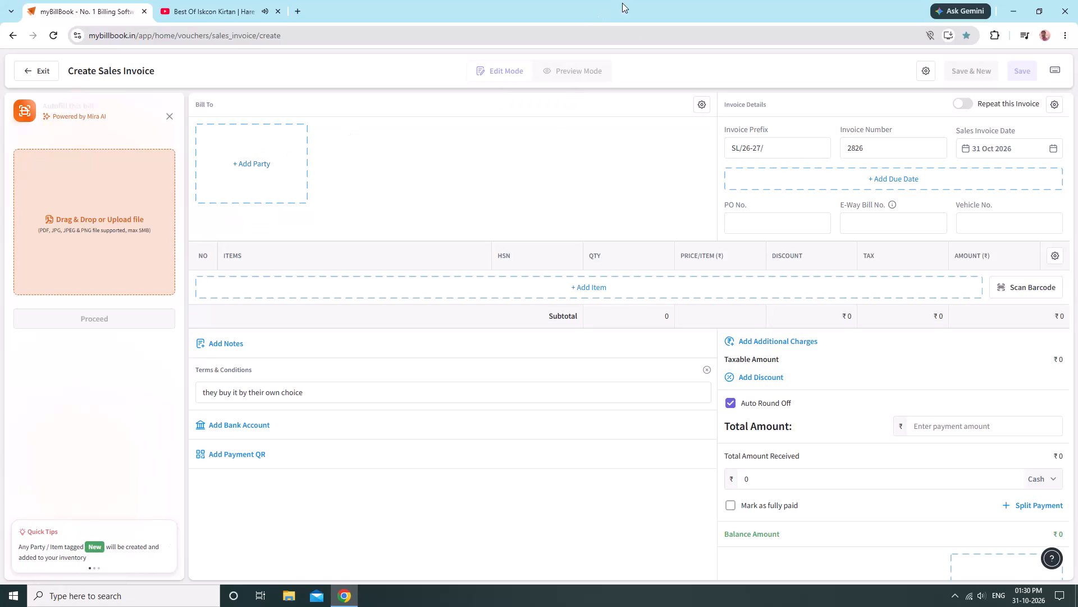
Search the item list for 550 to add an item to the new sales invoice.
click(644, 289)
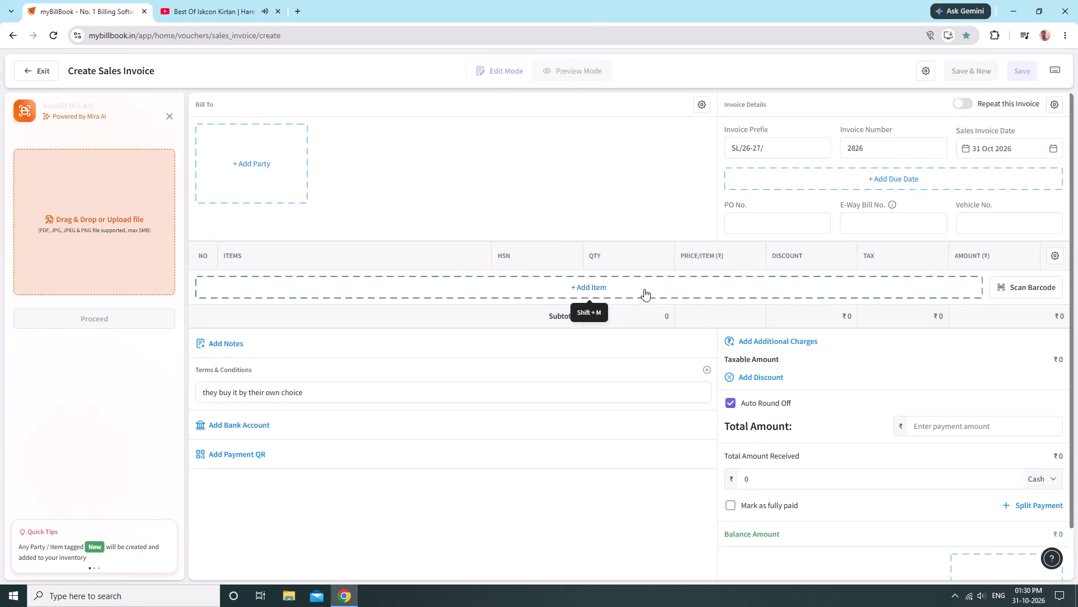
text(550)
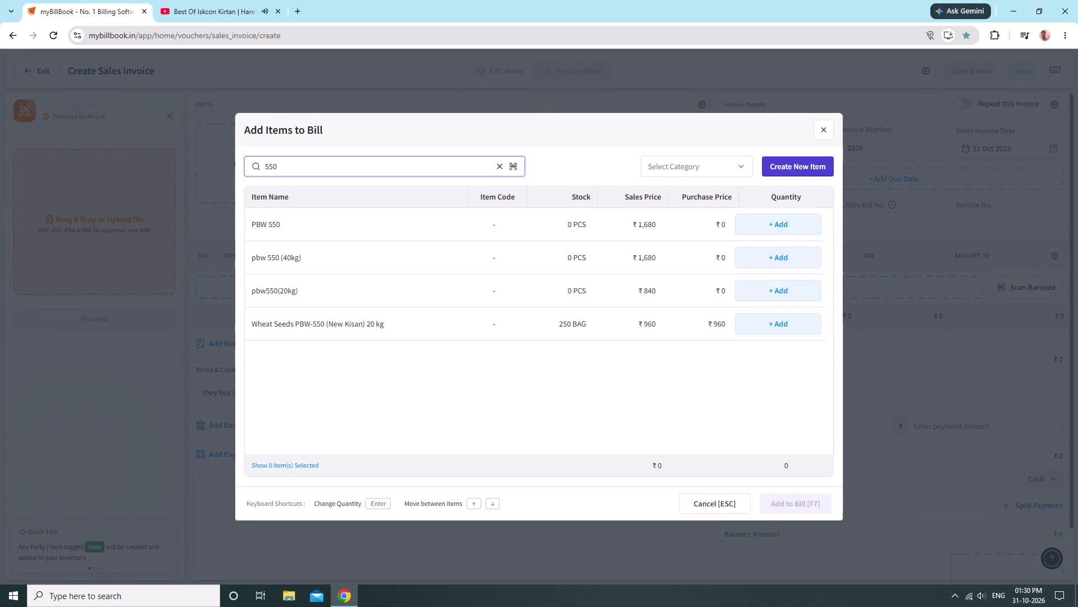
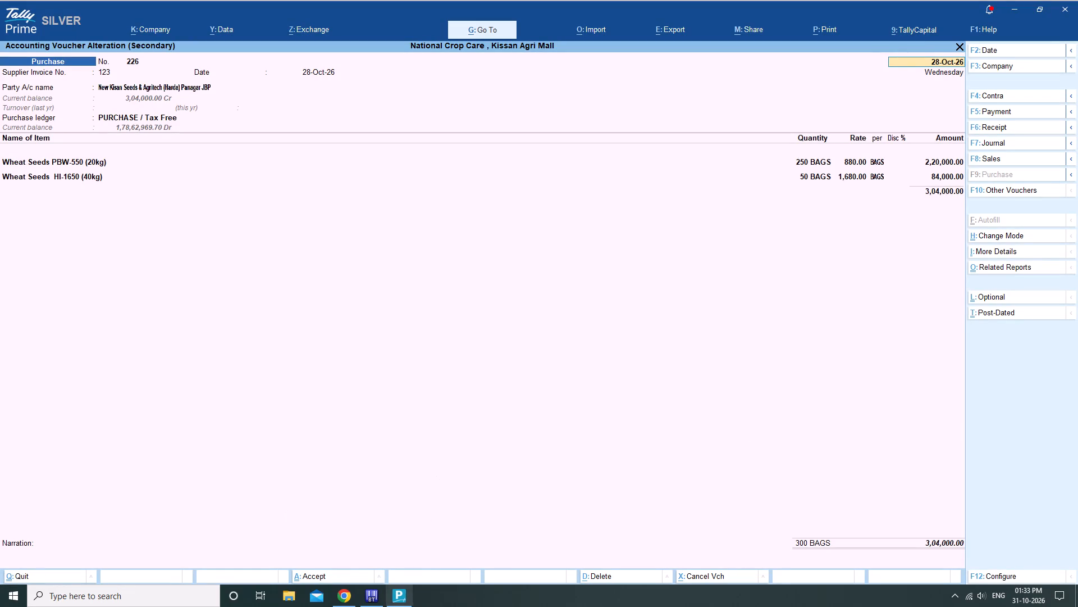
Switch to myBillBook in the browser and add 75 bags of Wheat Seeds PBW-550 (New Kisan) 20 kg to the sales invoice.
click(342, 593)
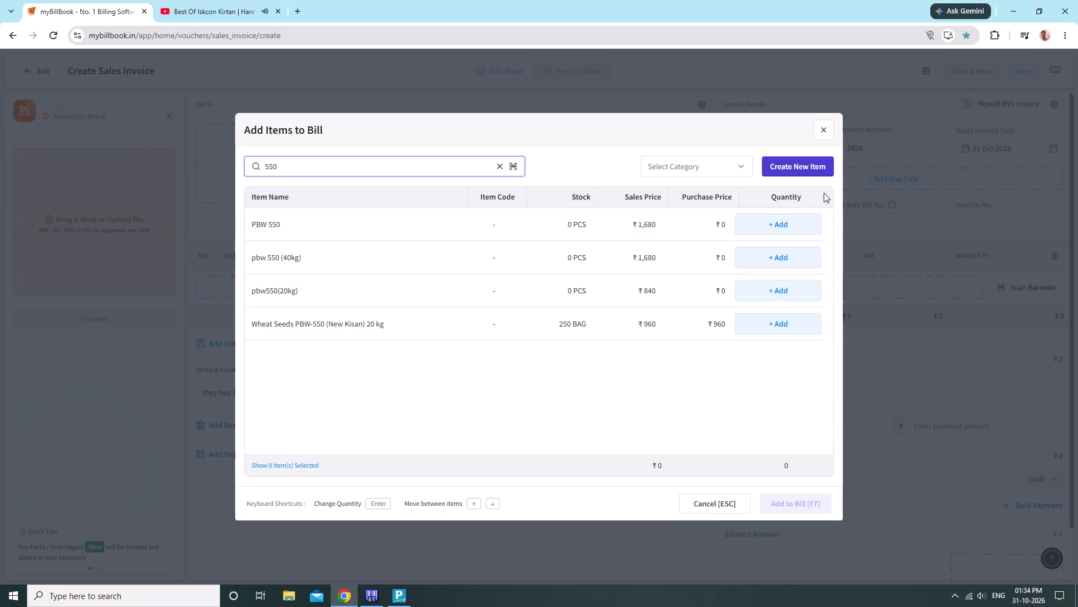
click(792, 324)
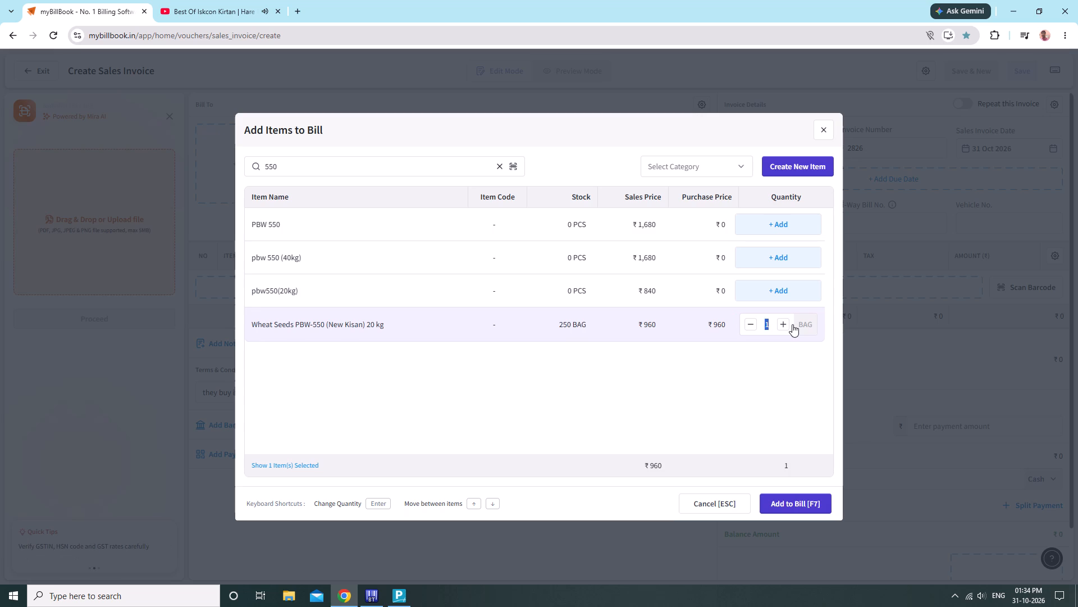
text(75)
click(791, 506)
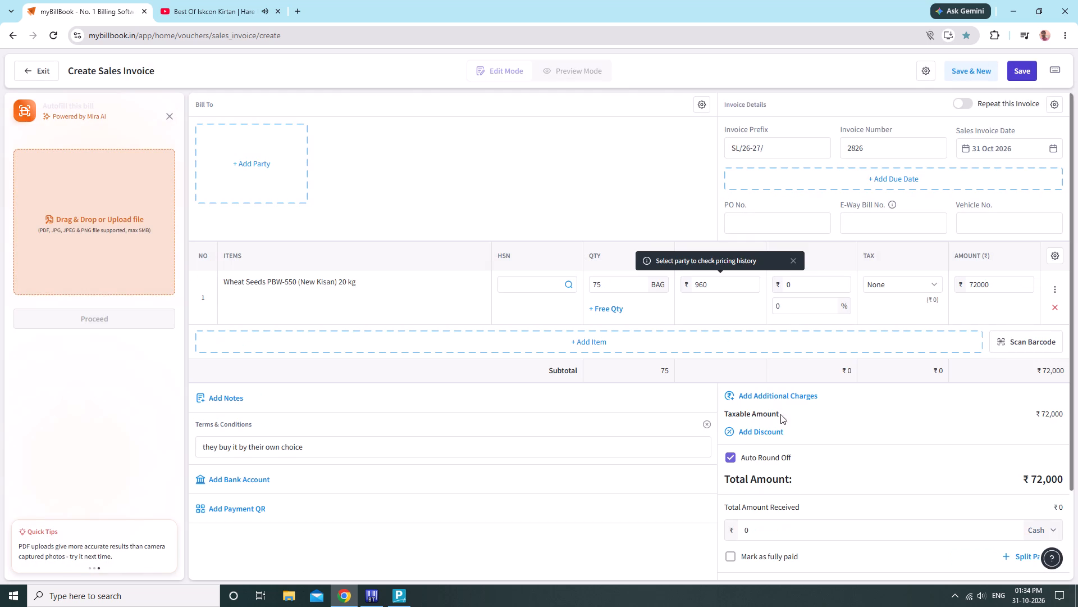
scroll(736, 314, up, 2)
scroll(736, 314, down, 1)
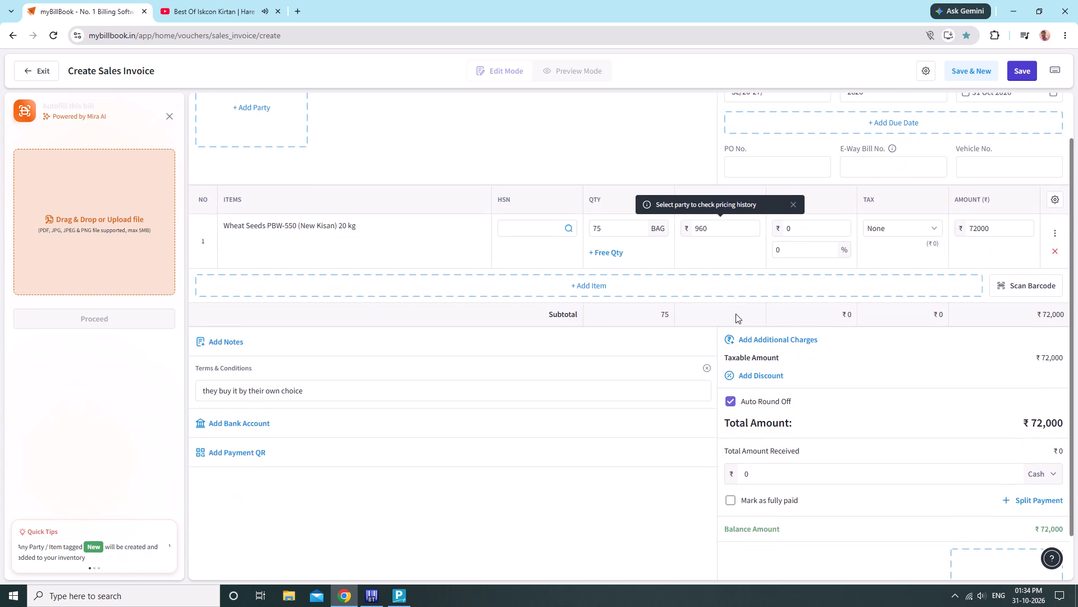
scroll(736, 314, up, 2)
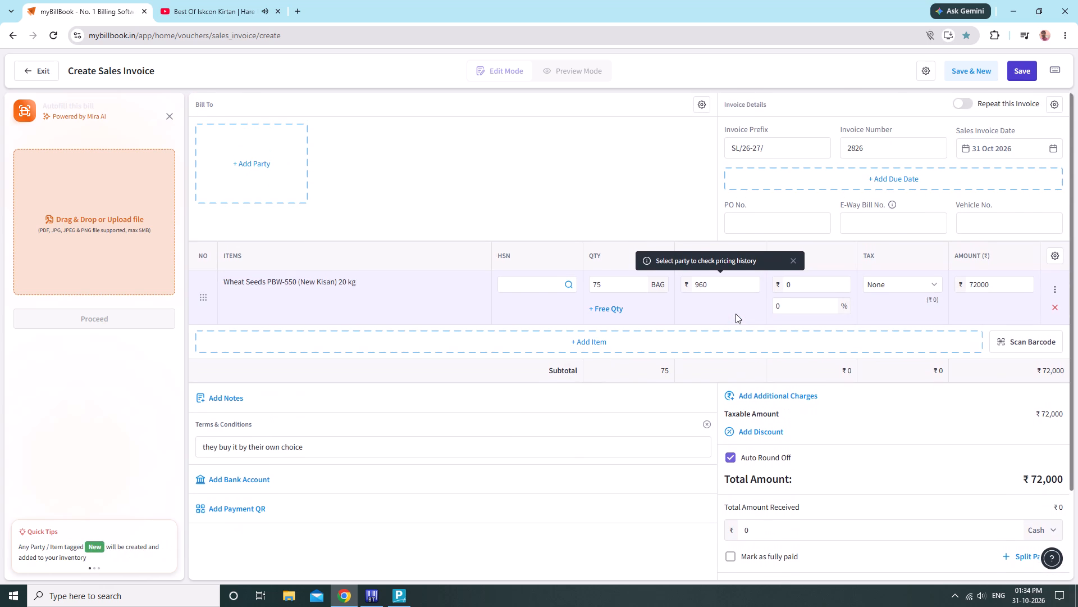
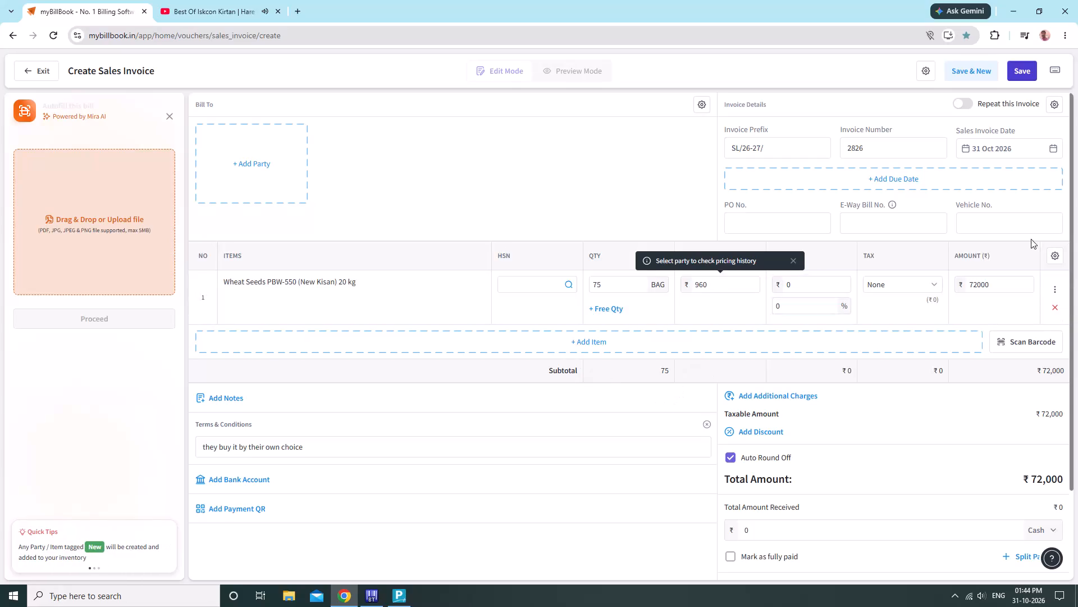
Remove the Wheat Seeds PBW-550 (New Kisan) 20 kg line from the sales invoice.
click(1056, 304)
Open item selection for the invoice and search the item list for "satma".
click(604, 291)
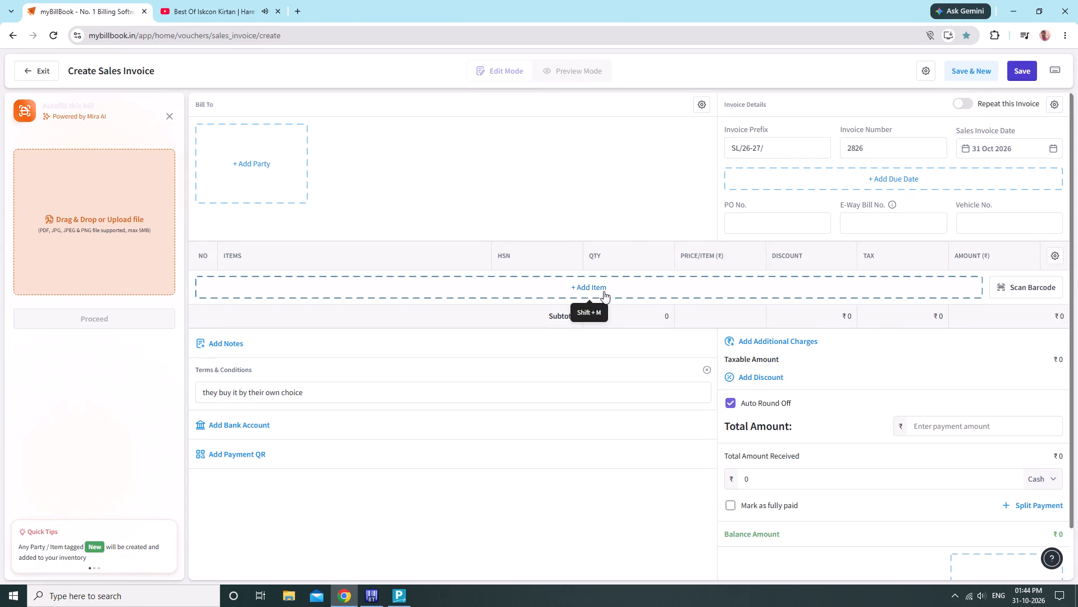
text(sat)
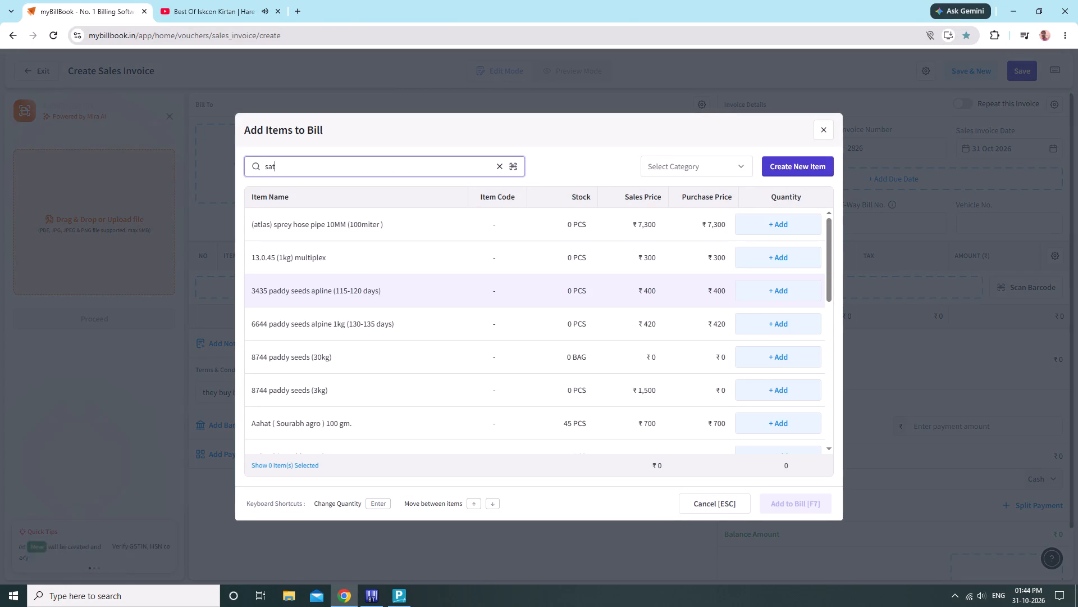
text(ma)
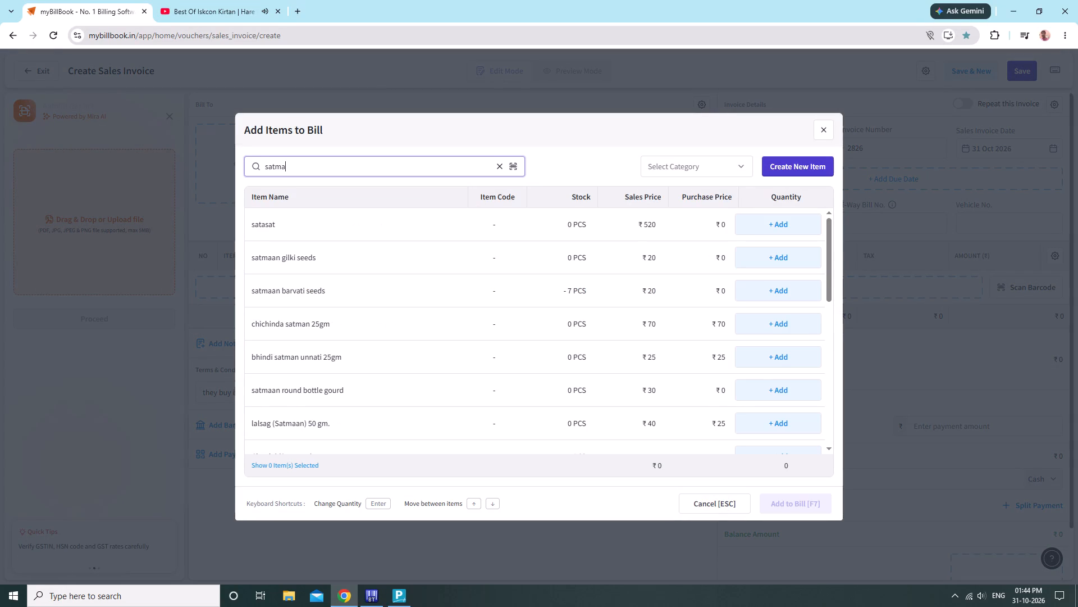
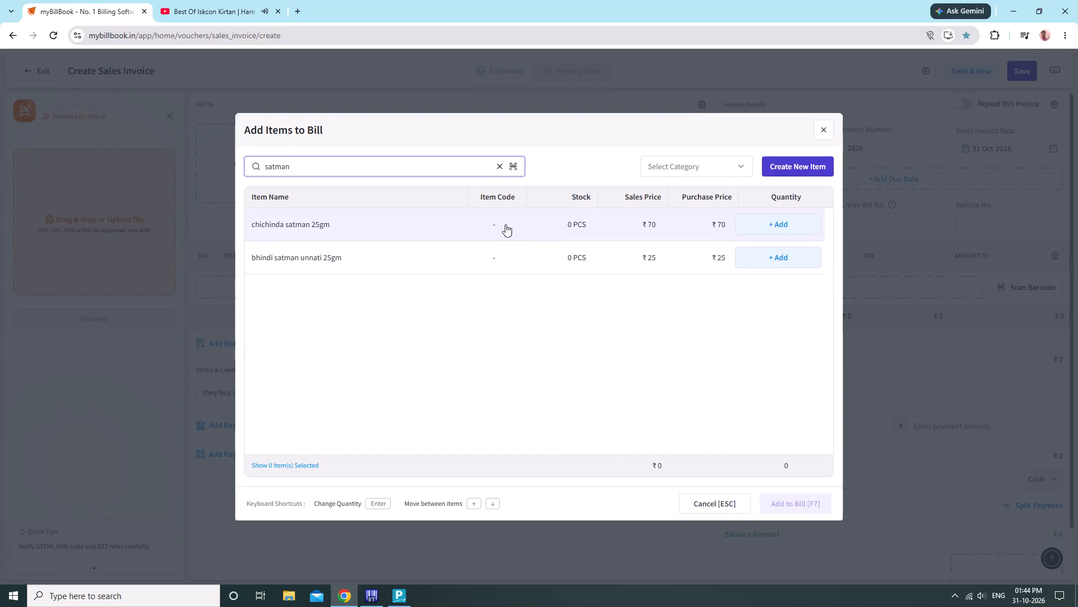
Search the item list for "muli" instead and add 2 PCS of Muli (Sardar) 10 gm. to the bill.
click(499, 169)
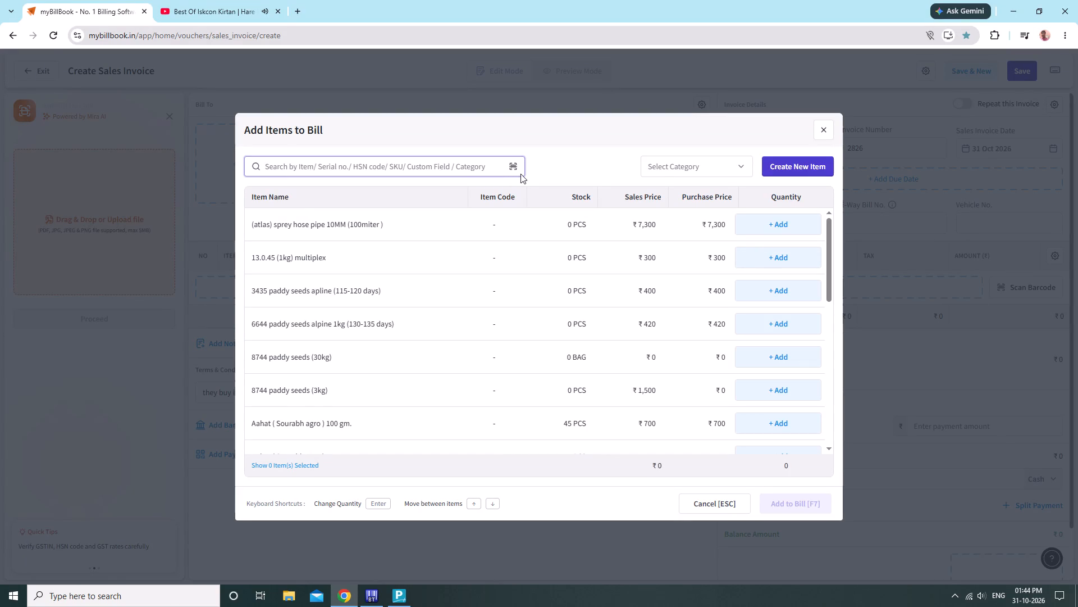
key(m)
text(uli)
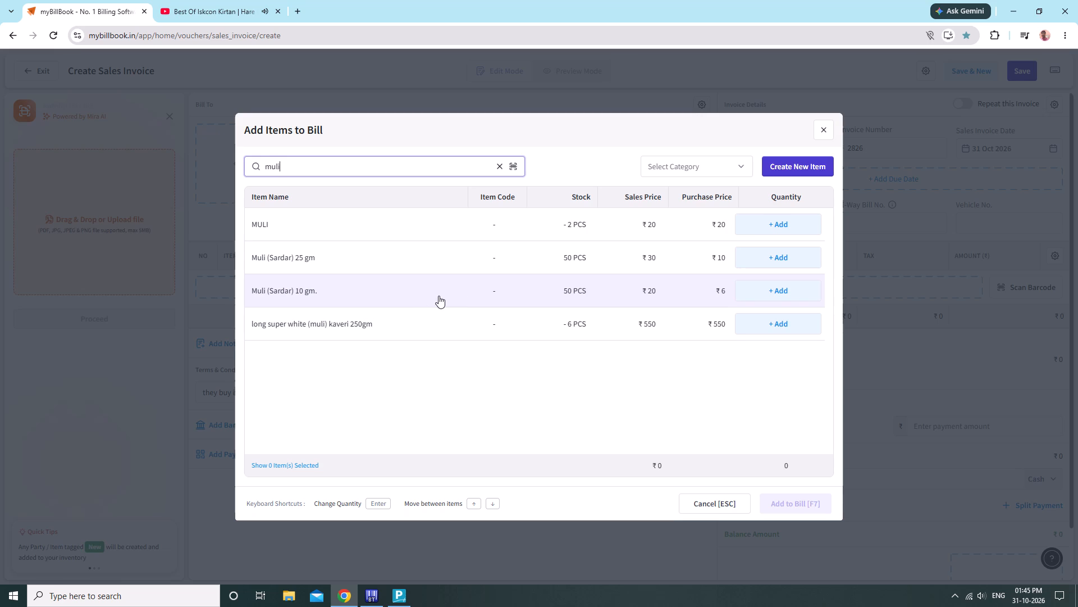
click(782, 292)
click(785, 291)
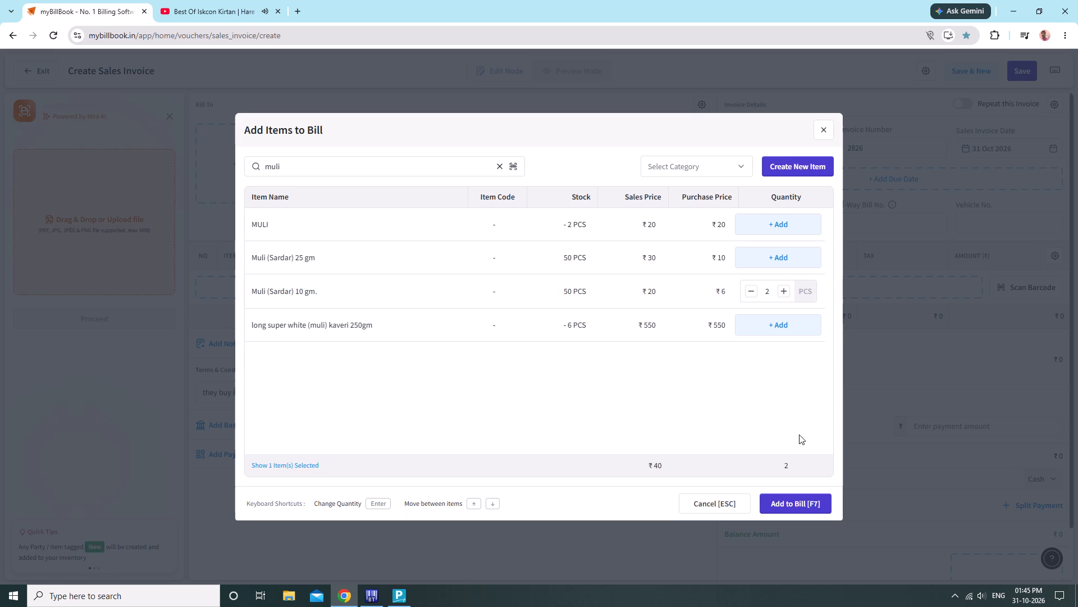
click(786, 502)
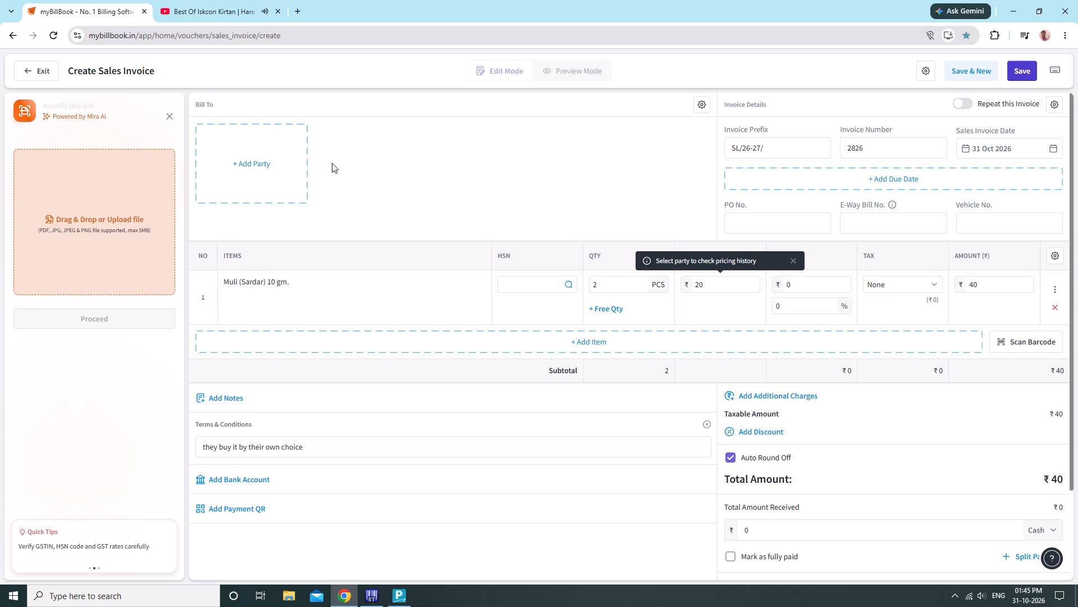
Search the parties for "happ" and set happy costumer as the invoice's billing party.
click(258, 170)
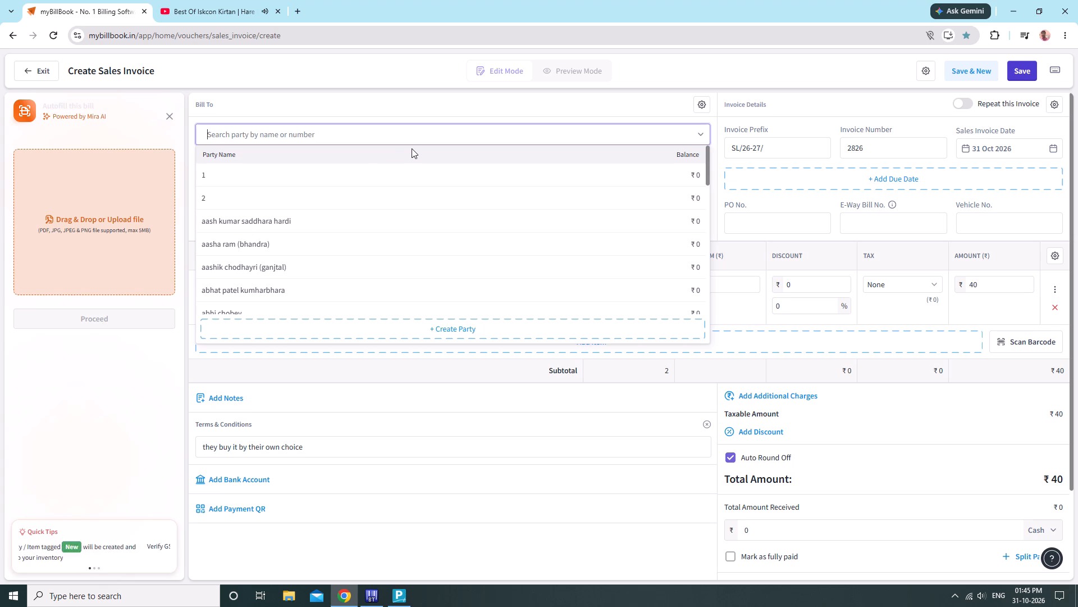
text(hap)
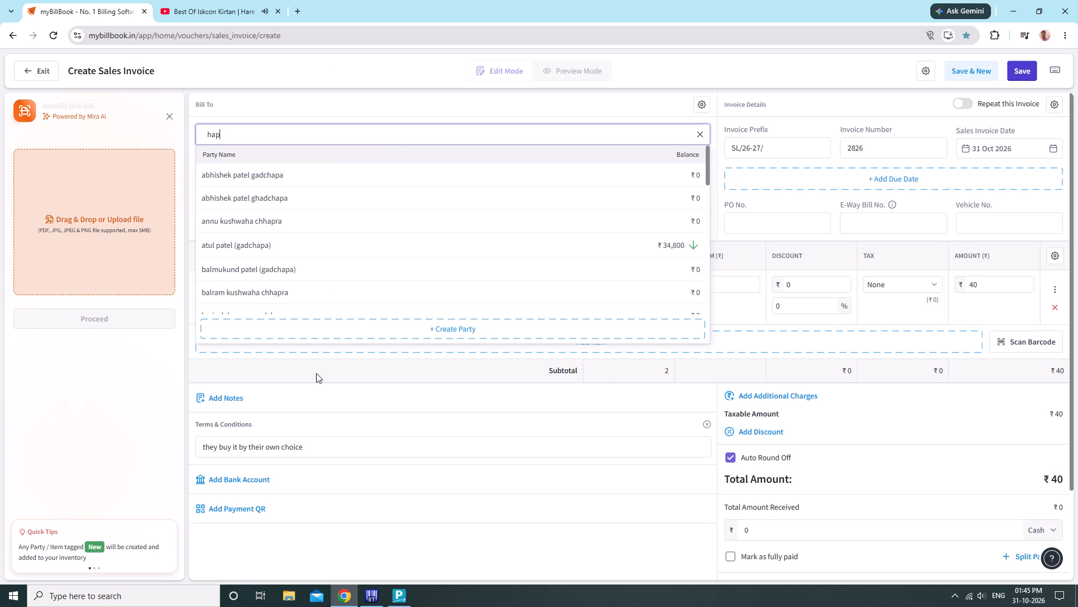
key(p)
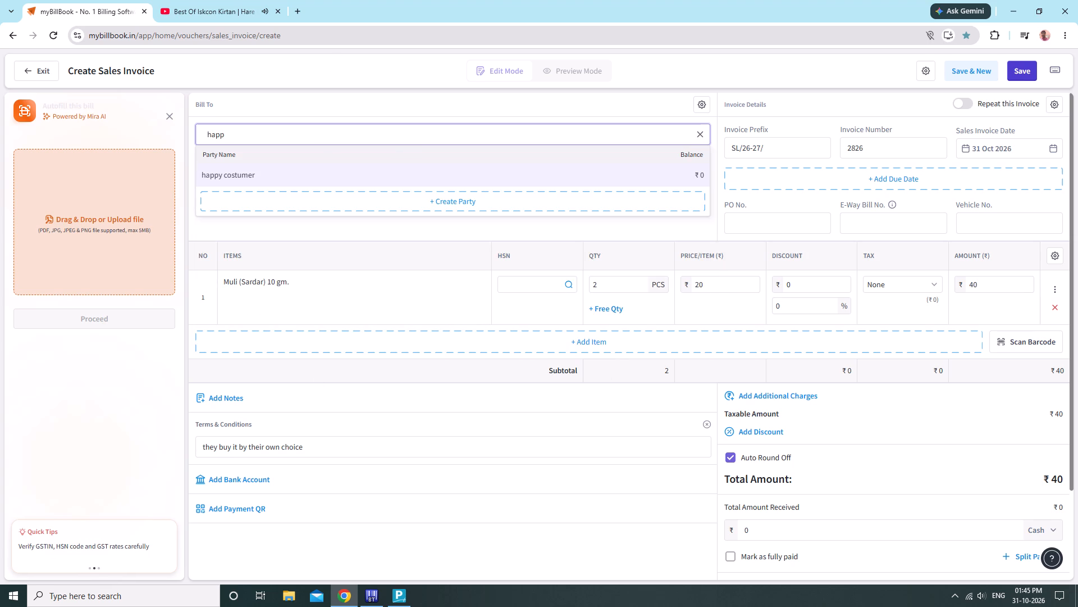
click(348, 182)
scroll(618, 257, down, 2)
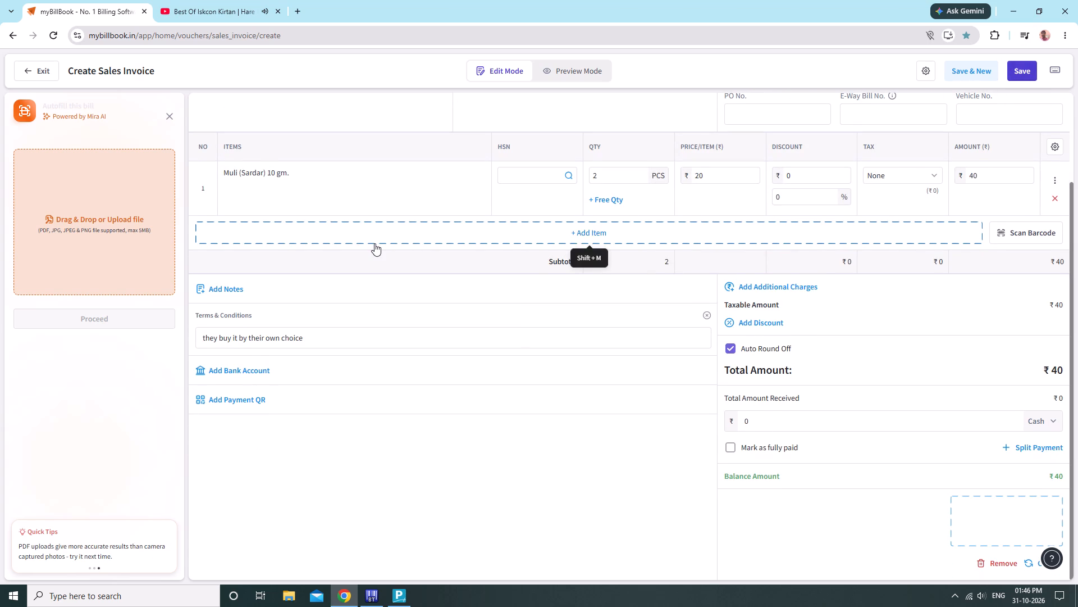
Change the invoice's party to a newly created customer, entering the customer's name and saving the record with the default details.
scroll(374, 243, up, 5)
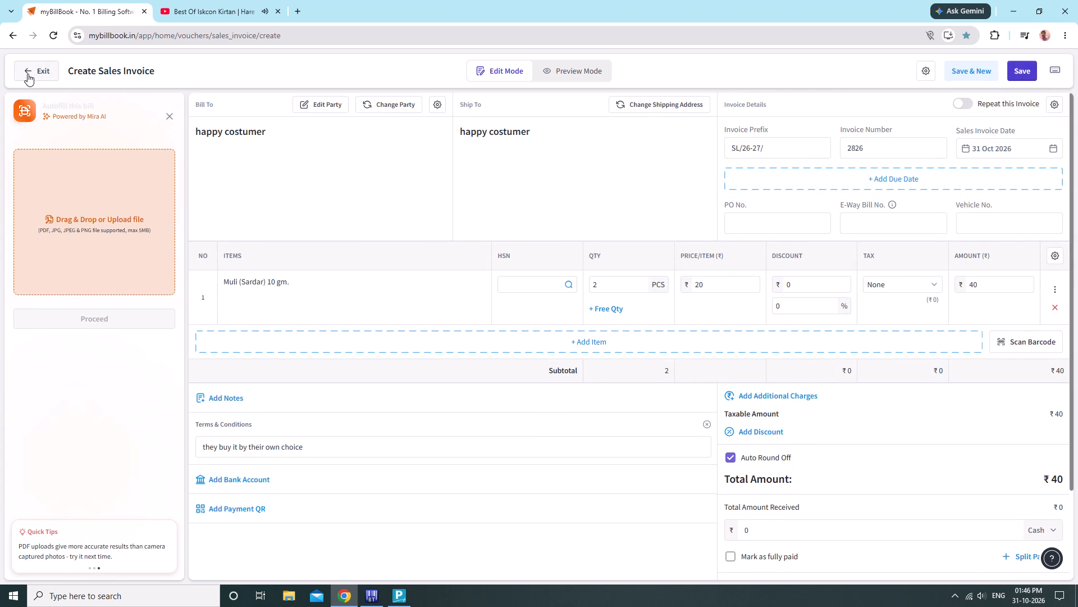
click(405, 104)
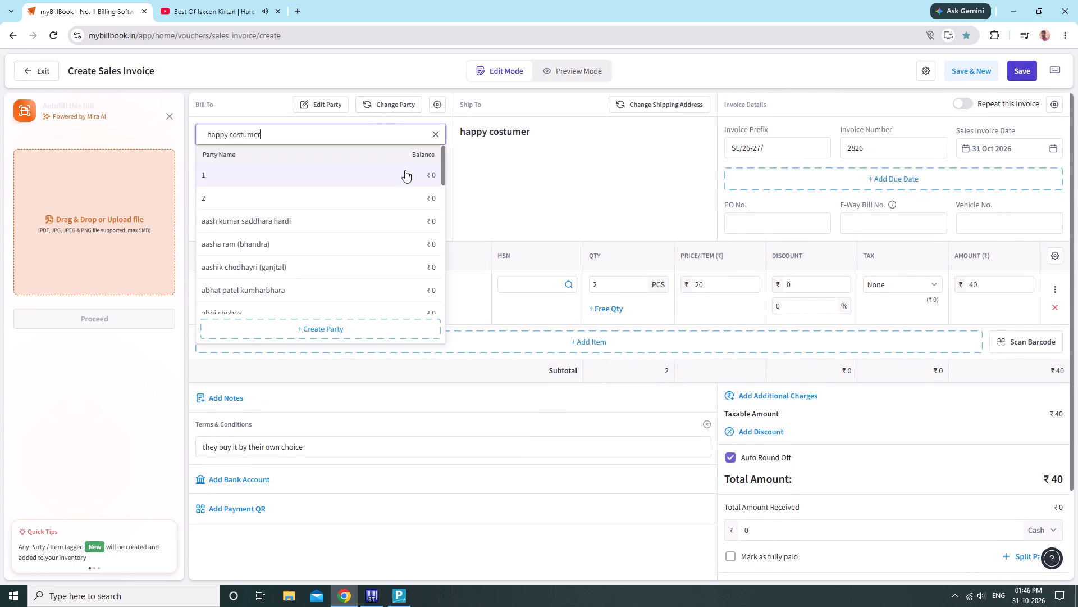
key(BackSpace)
key(BackSpace)
key(BackSpace)
key(BackSpace)
key(BackSpace)
key(BackSpace)
key(BackSpace)
key(BackSpace)
key(BackSpace)
key(BackSpace)
key(BackSpace)
key(BackSpace)
key(BackSpace)
key(BackSpace)
key(BackSpace)
key(BackSpace)
key(BackSpace)
key(BackSpace)
key(BackSpace)
key(BackSpace)
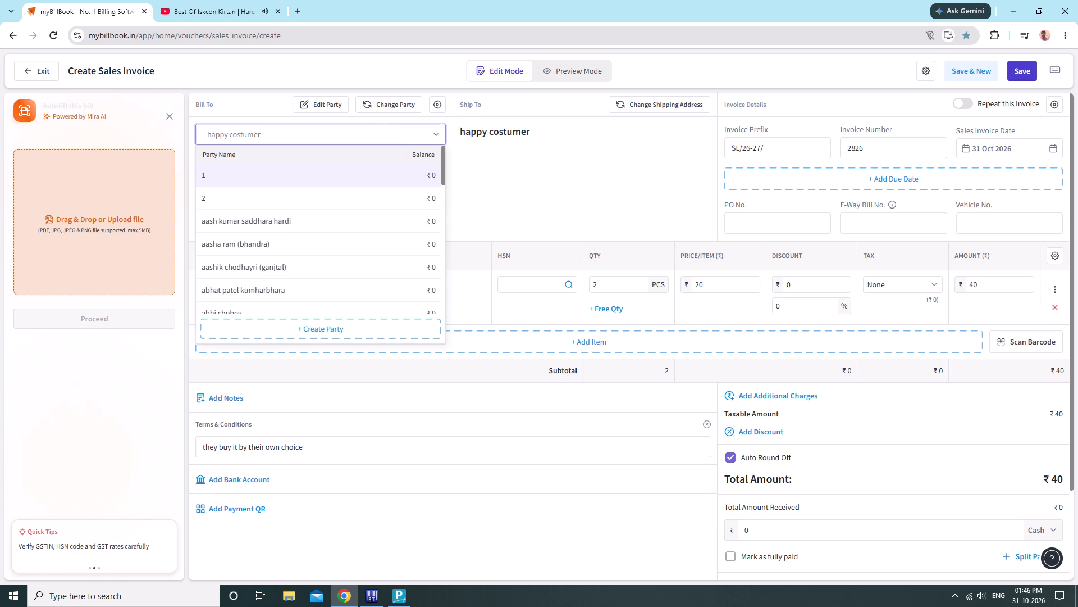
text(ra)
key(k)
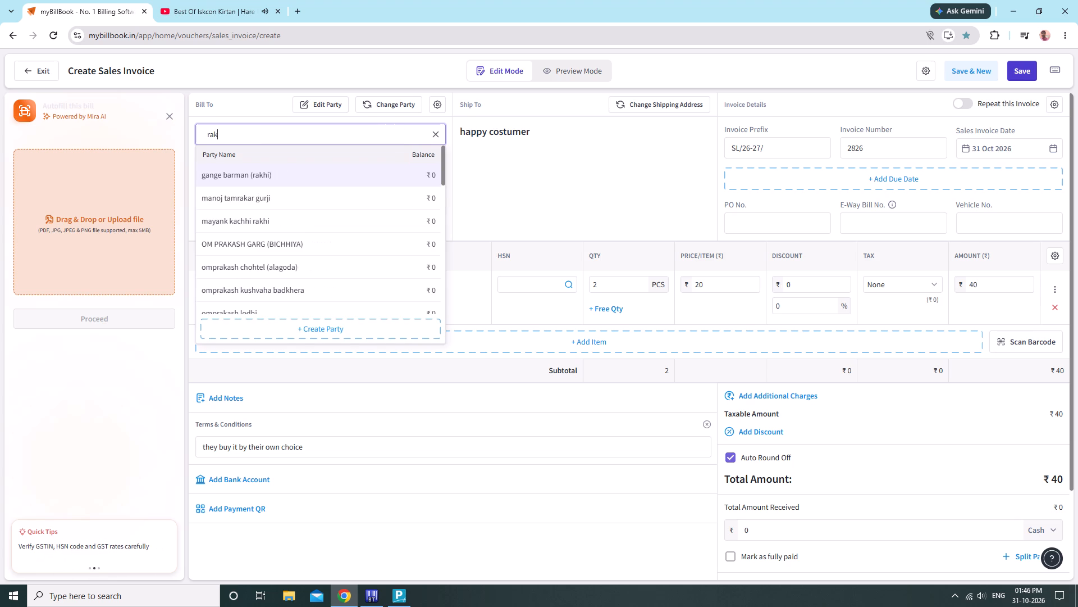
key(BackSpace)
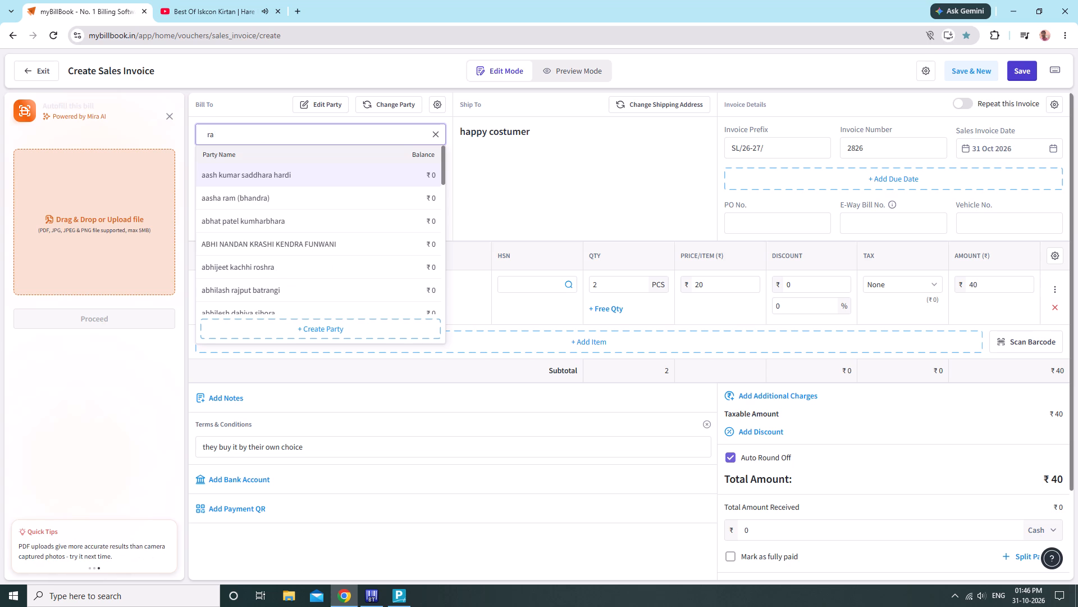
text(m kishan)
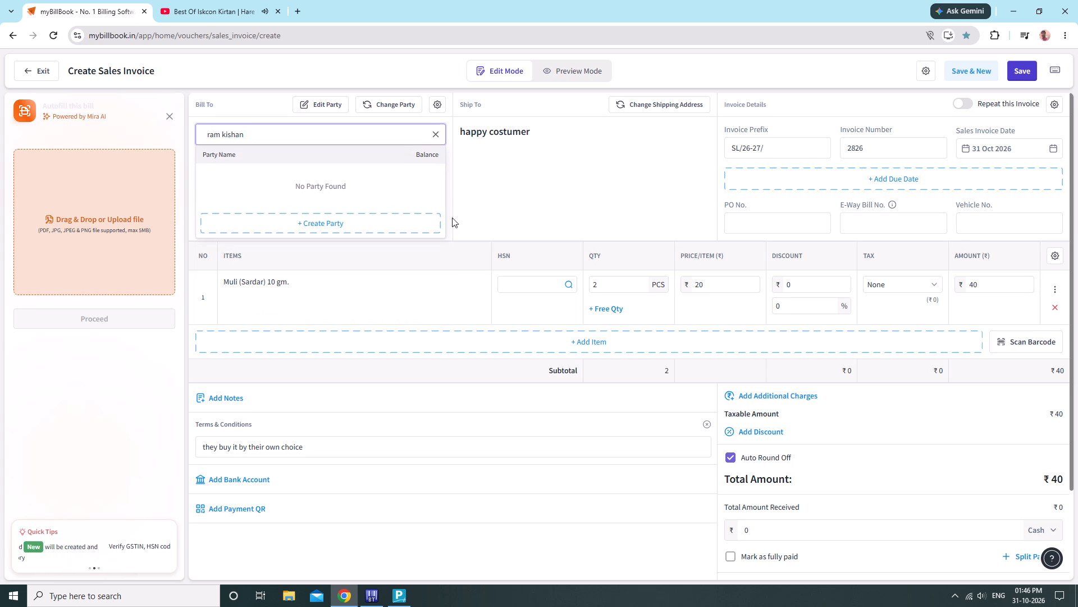
click(377, 226)
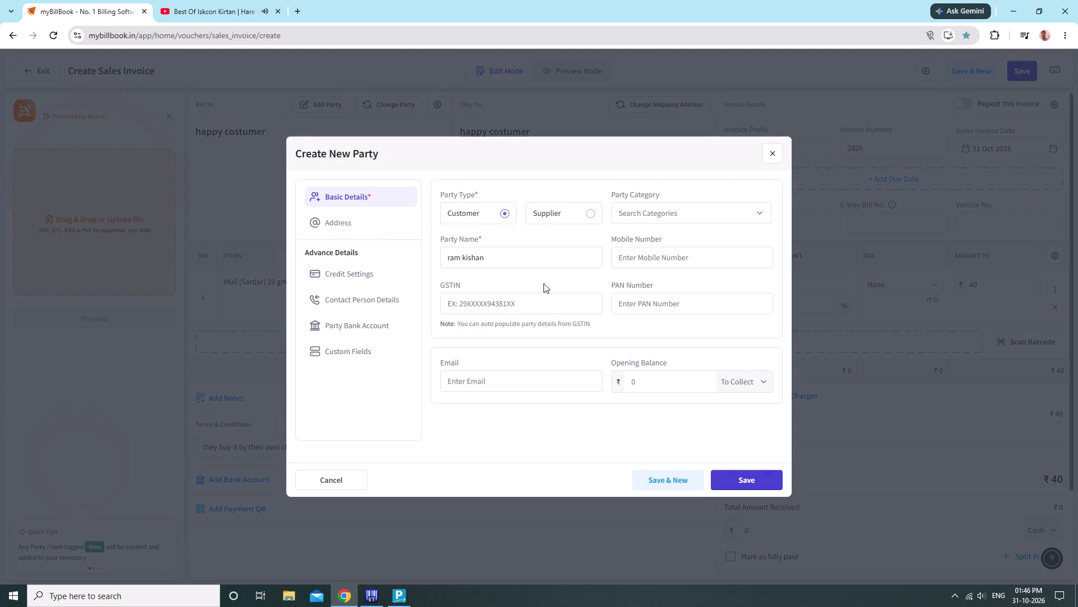
click(753, 486)
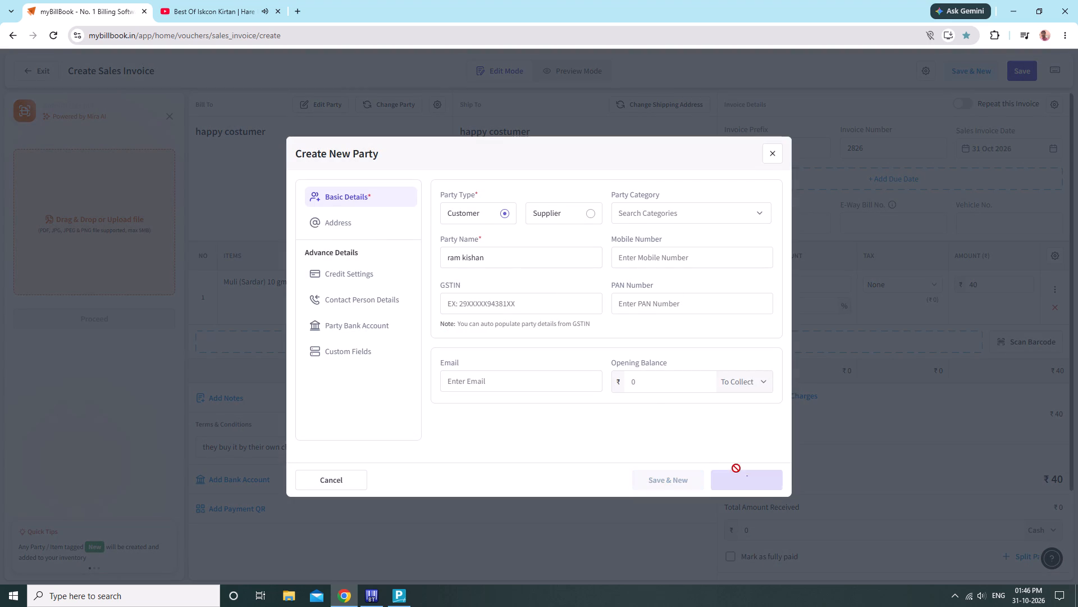
scroll(698, 393, down, 3)
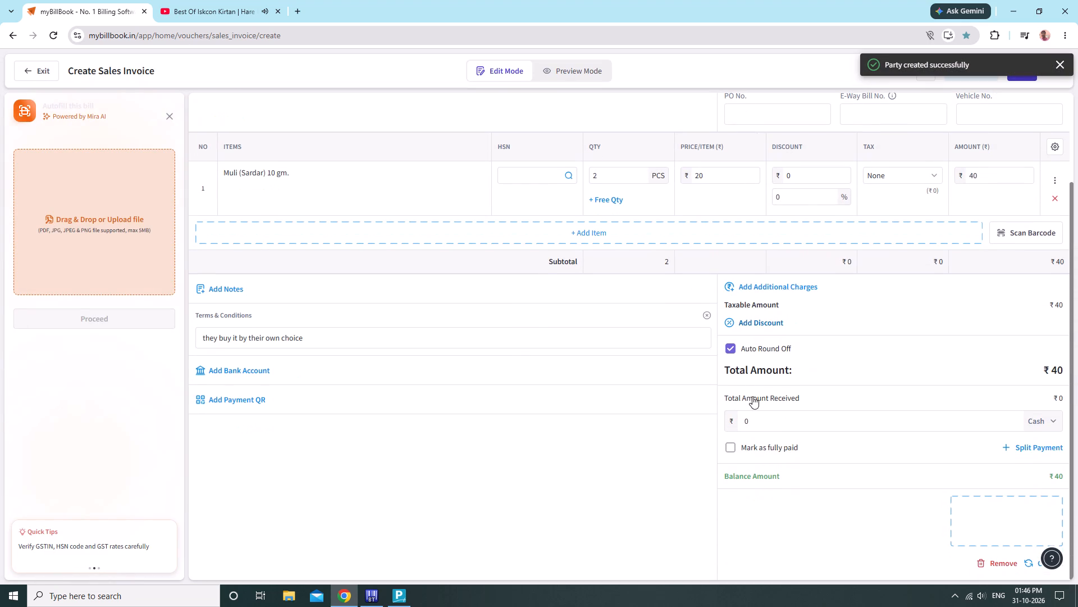
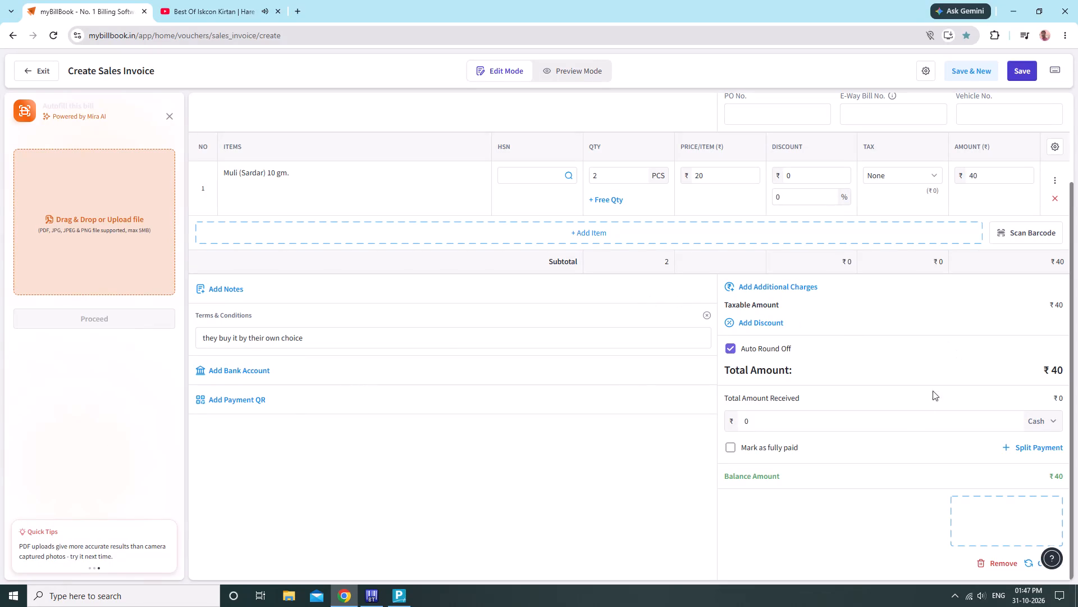
Mark the Muli (Sardar) 10 gm. invoice as fully paid in cash and save it.
scroll(743, 374, down, 1)
click(733, 444)
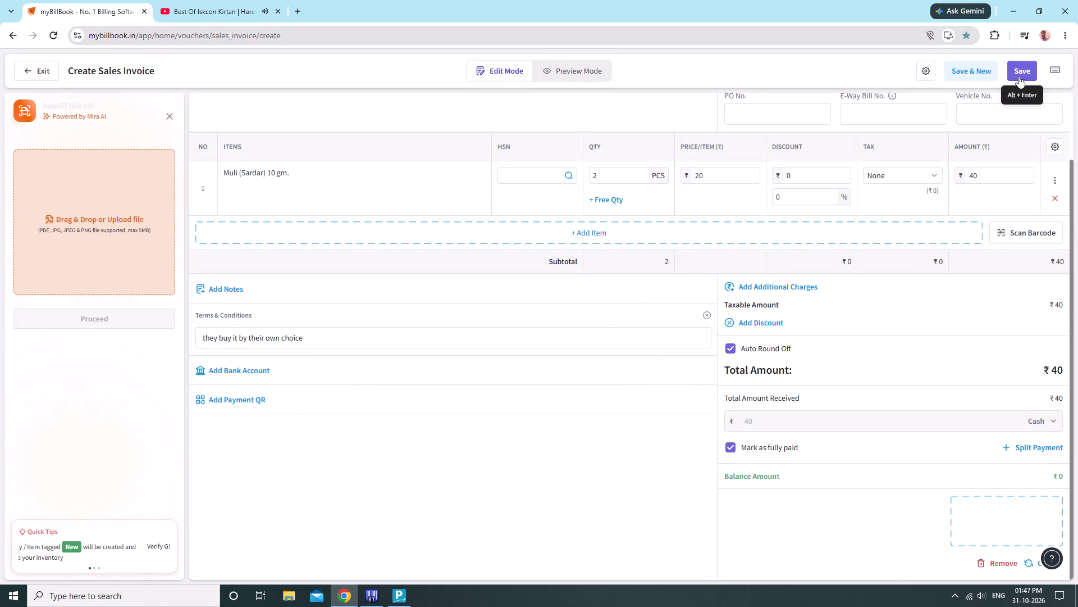
click(1021, 72)
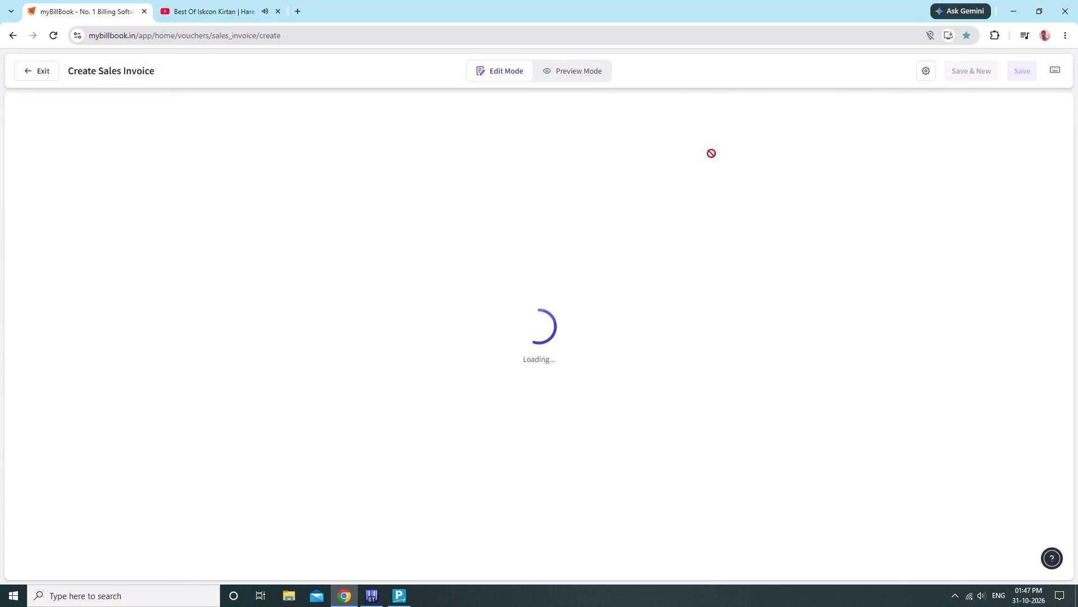